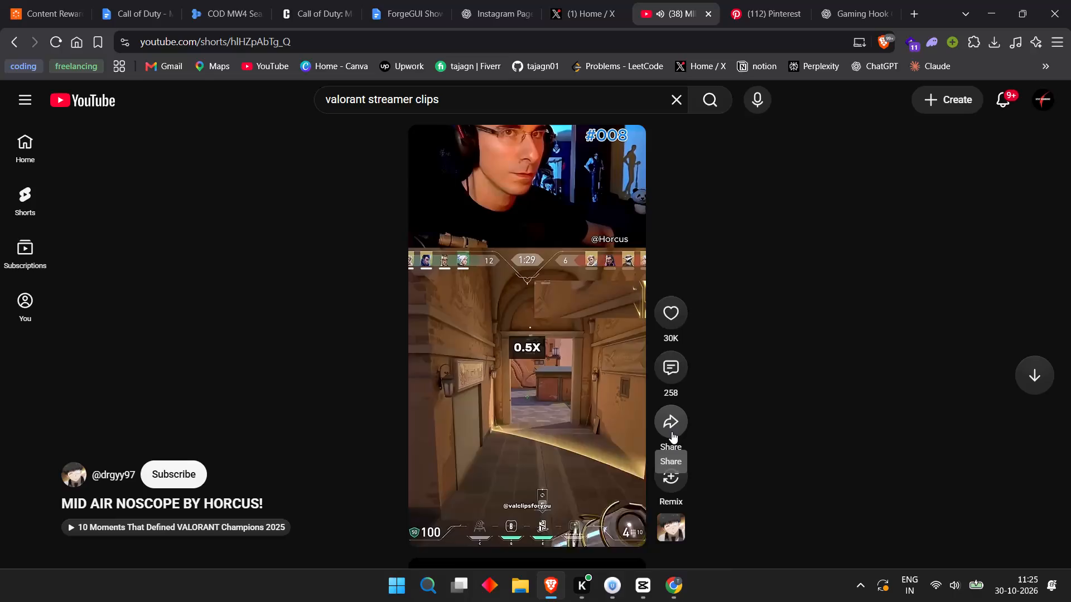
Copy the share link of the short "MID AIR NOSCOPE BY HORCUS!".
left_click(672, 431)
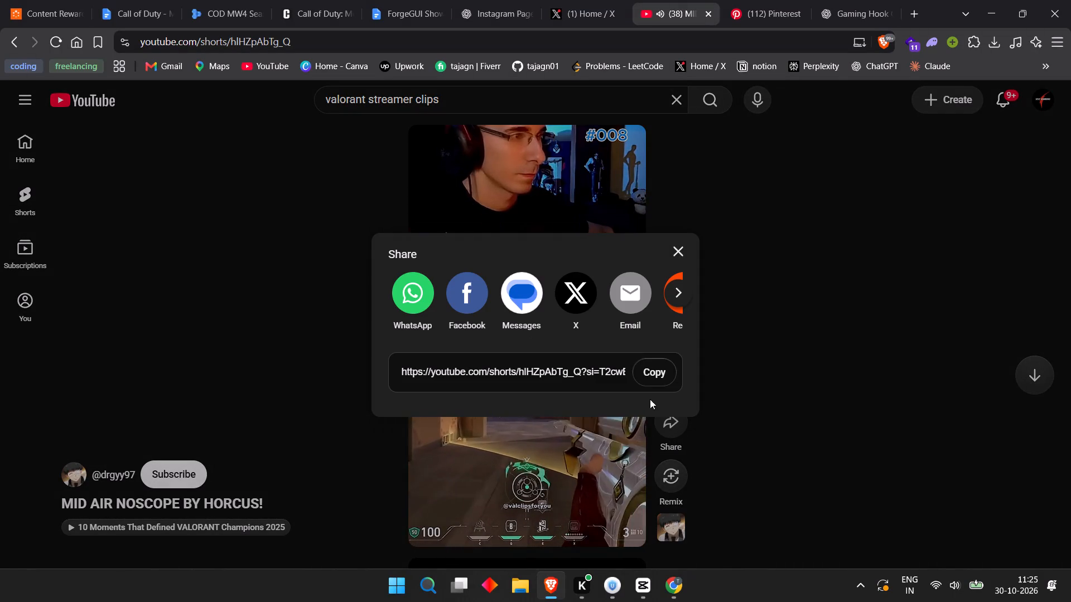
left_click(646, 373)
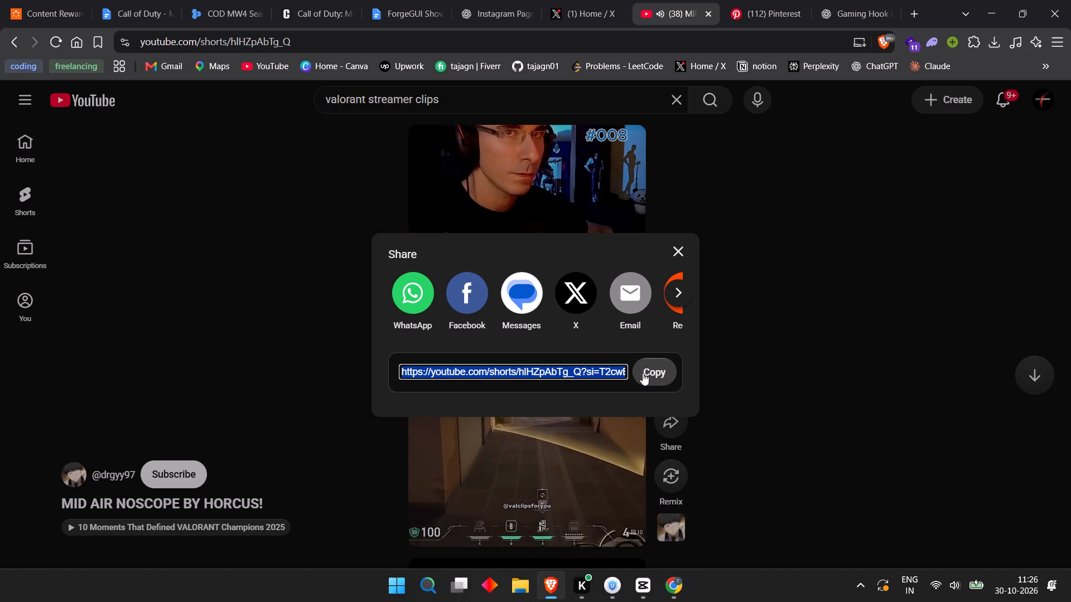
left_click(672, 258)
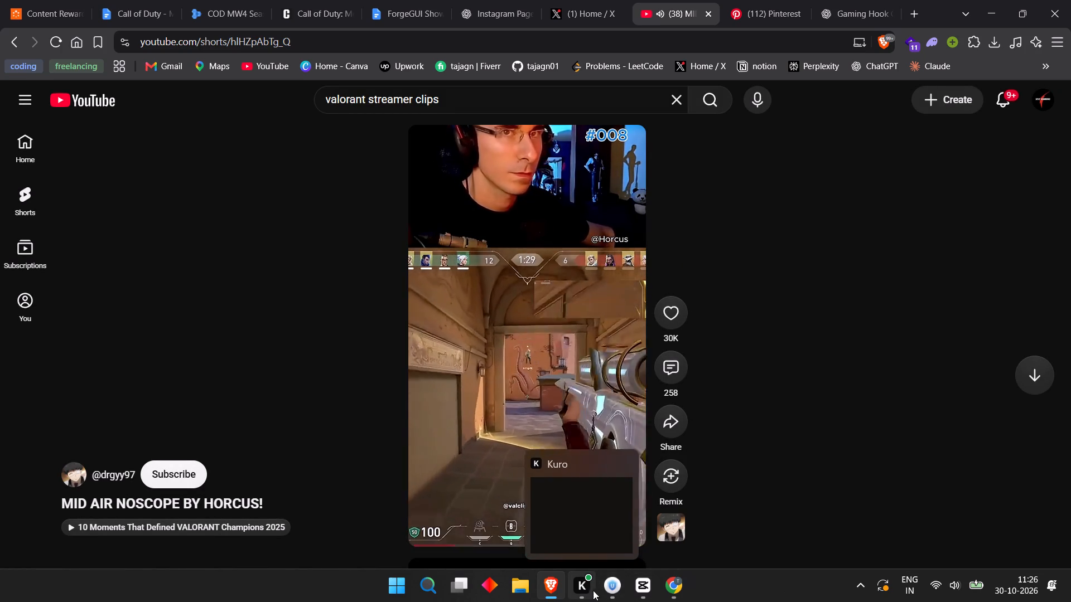
Switch to Google Chrome and check the progress of the clip uploads in Google Drive.
left_click(663, 589)
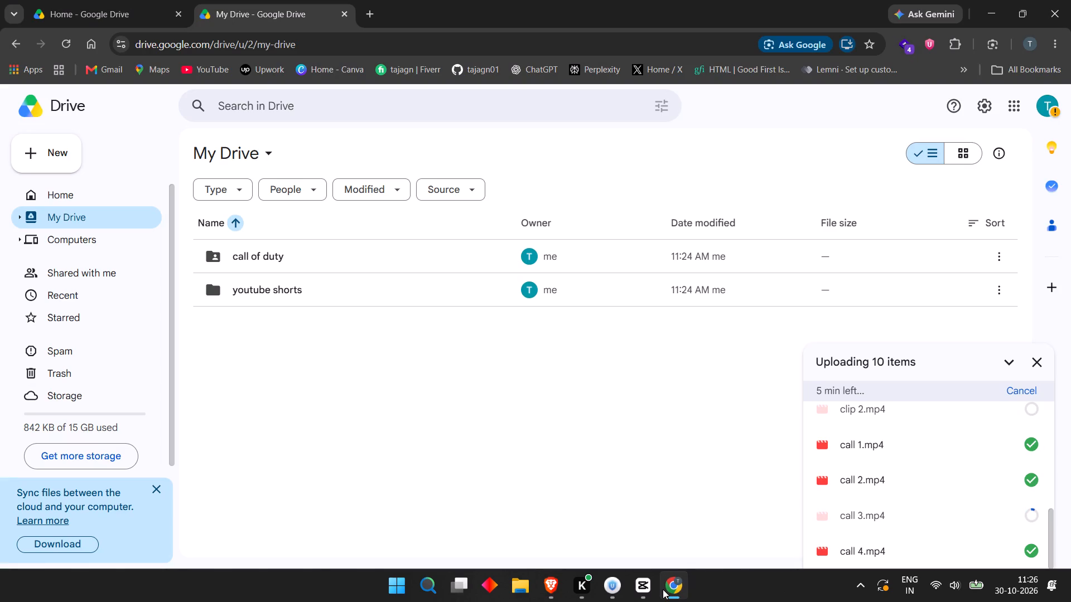
scroll(945, 484, "up", 4)
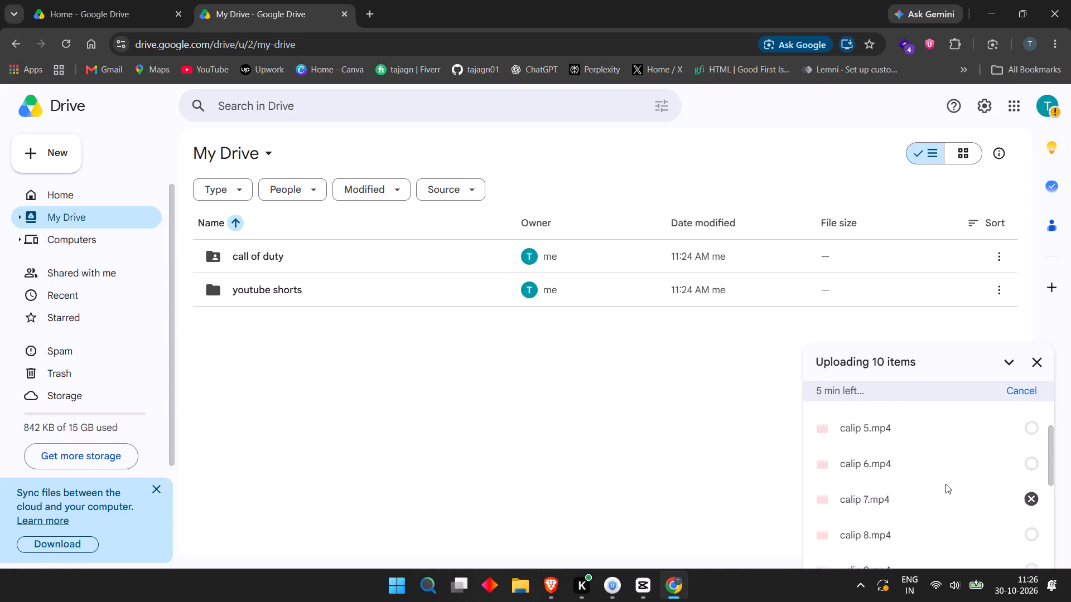
scroll(945, 484, "up", 5)
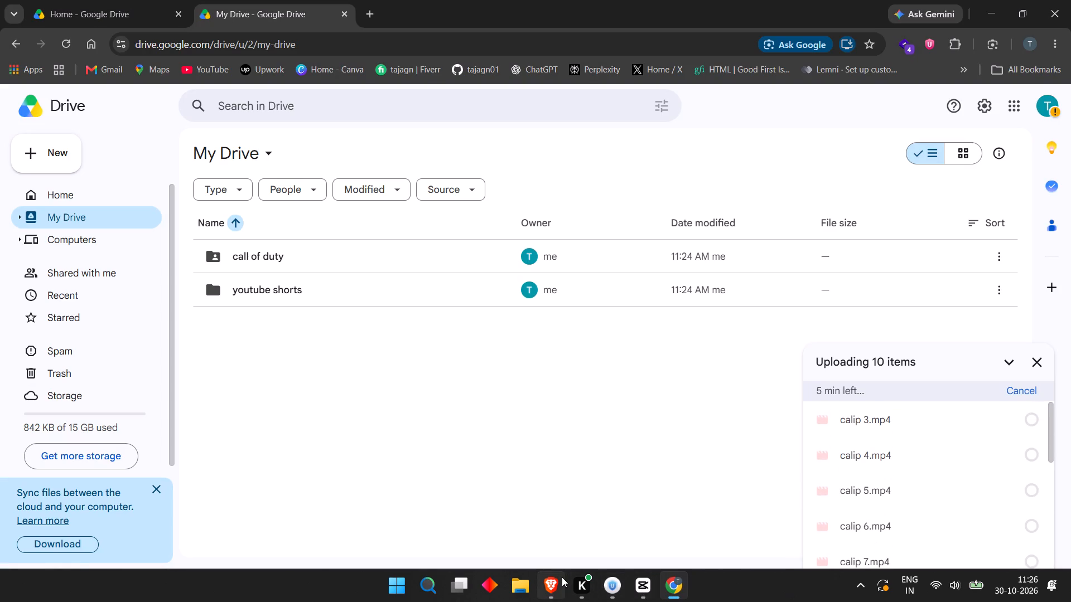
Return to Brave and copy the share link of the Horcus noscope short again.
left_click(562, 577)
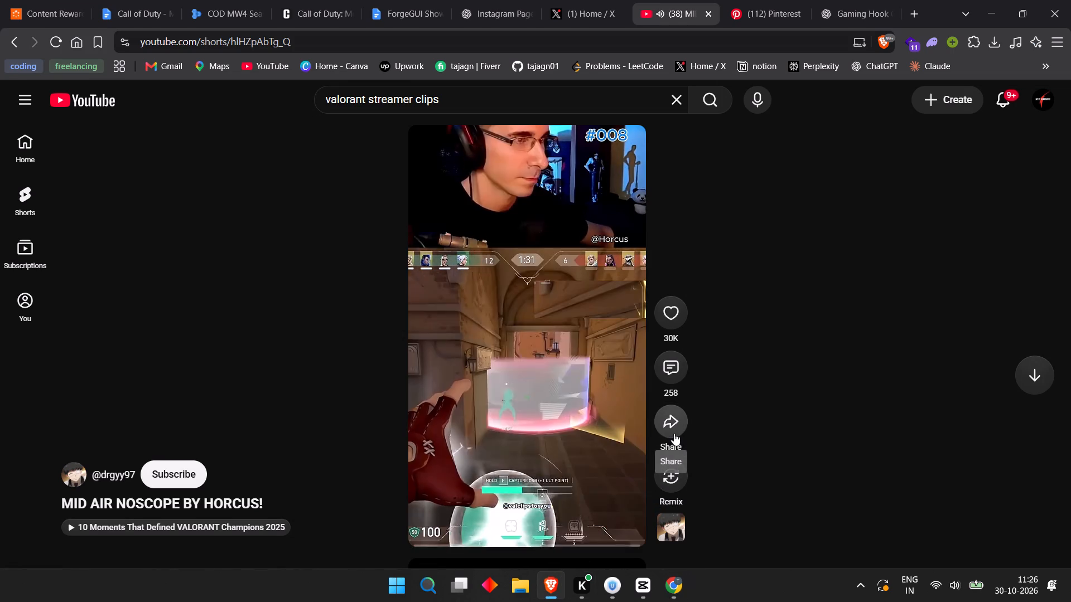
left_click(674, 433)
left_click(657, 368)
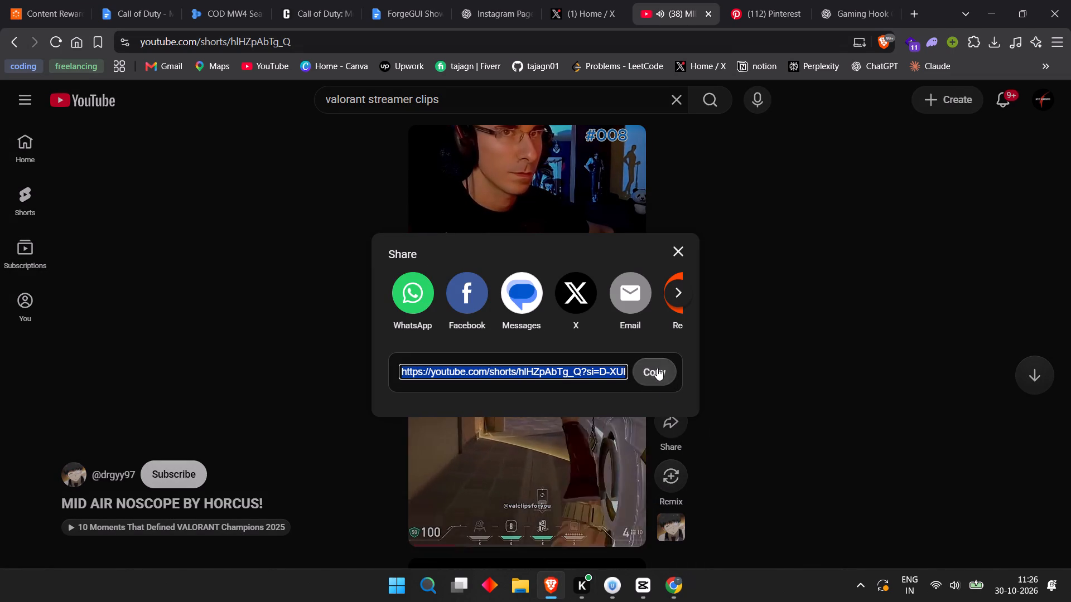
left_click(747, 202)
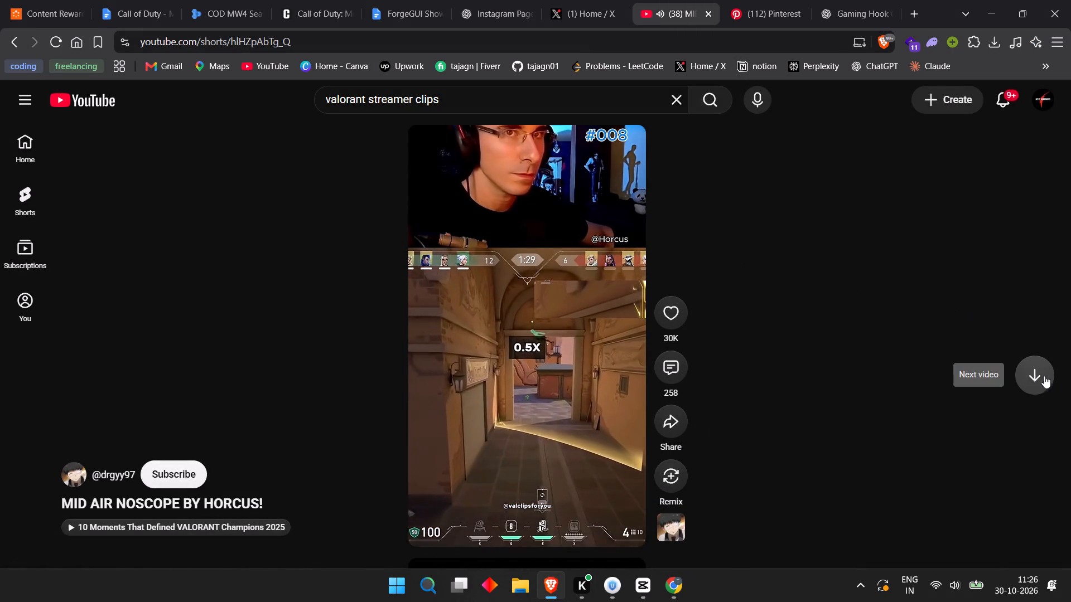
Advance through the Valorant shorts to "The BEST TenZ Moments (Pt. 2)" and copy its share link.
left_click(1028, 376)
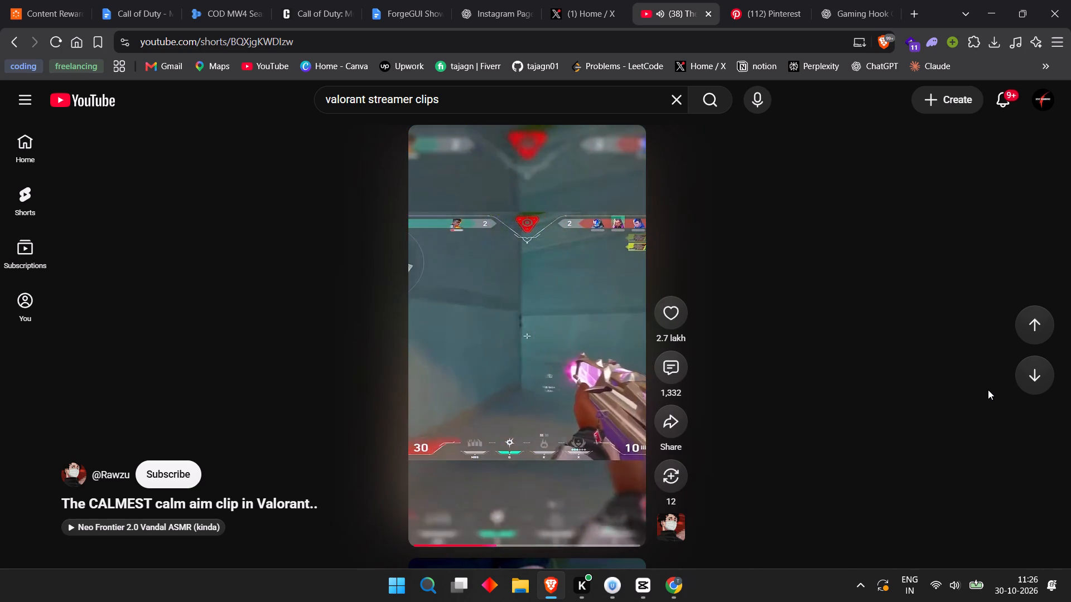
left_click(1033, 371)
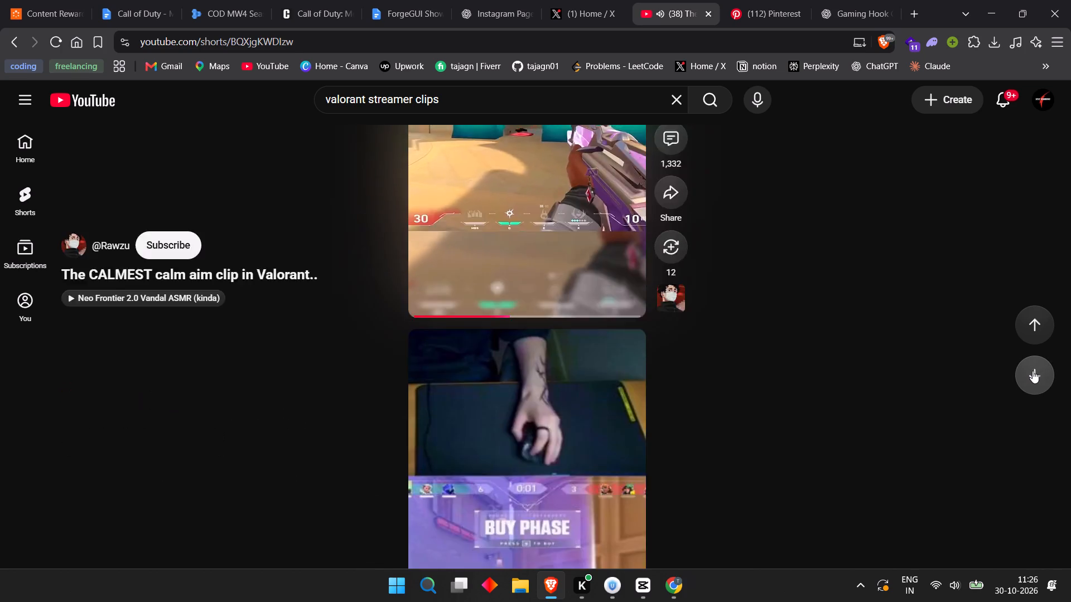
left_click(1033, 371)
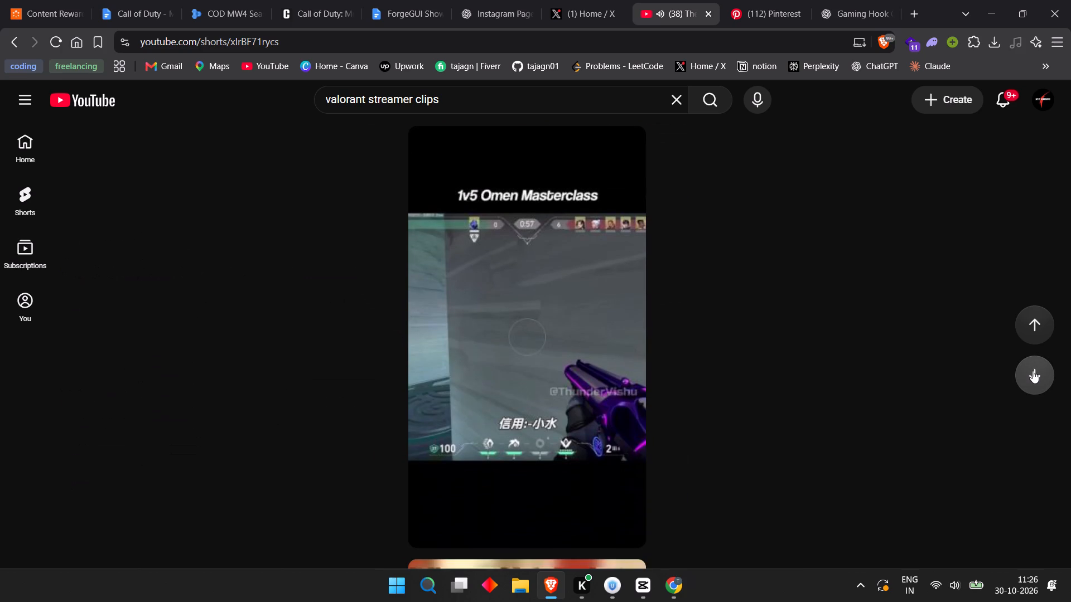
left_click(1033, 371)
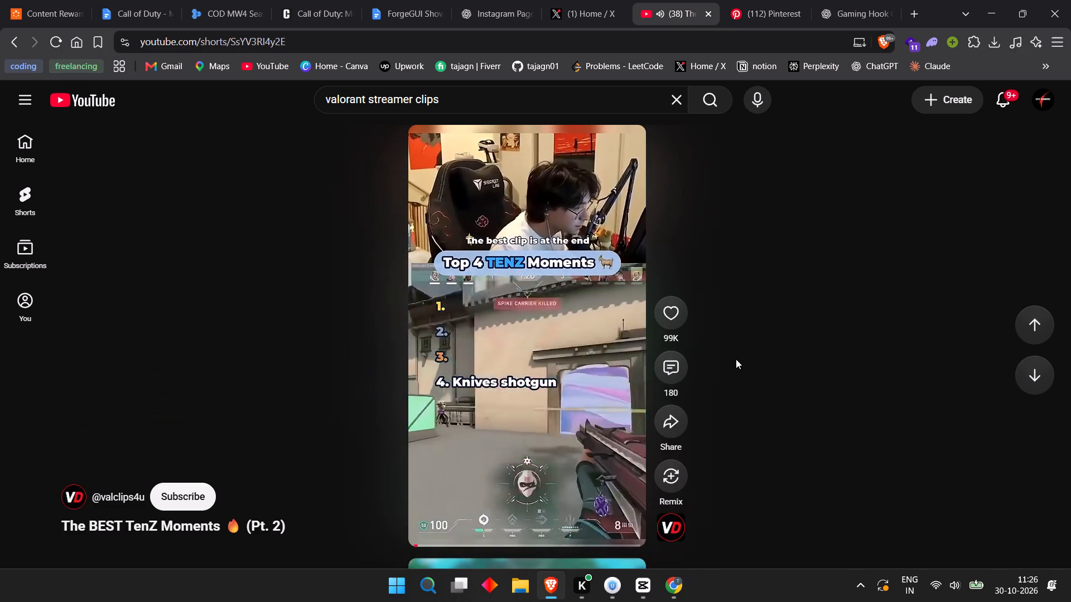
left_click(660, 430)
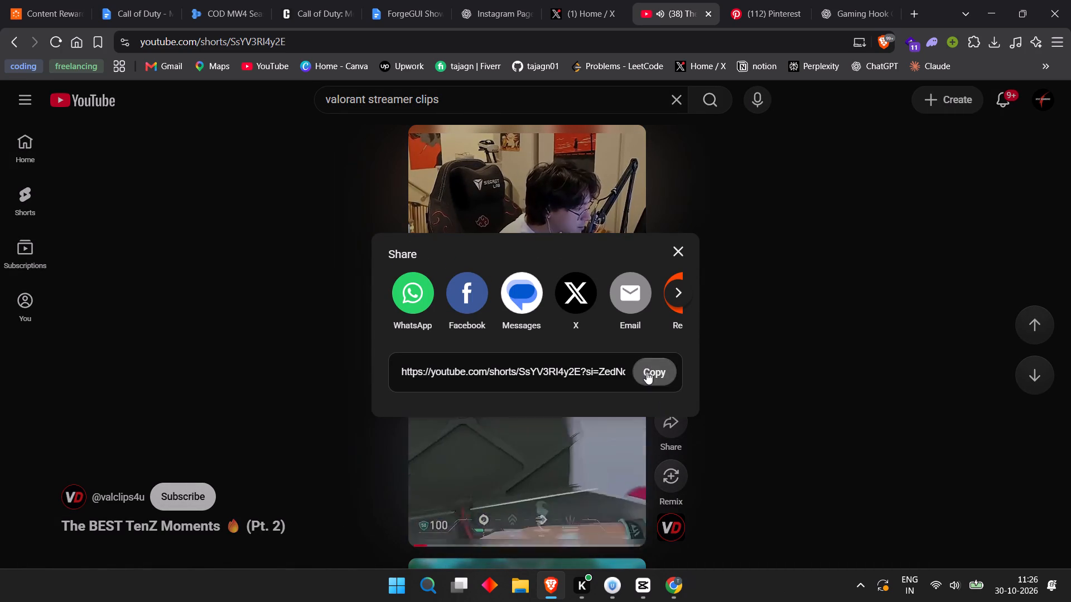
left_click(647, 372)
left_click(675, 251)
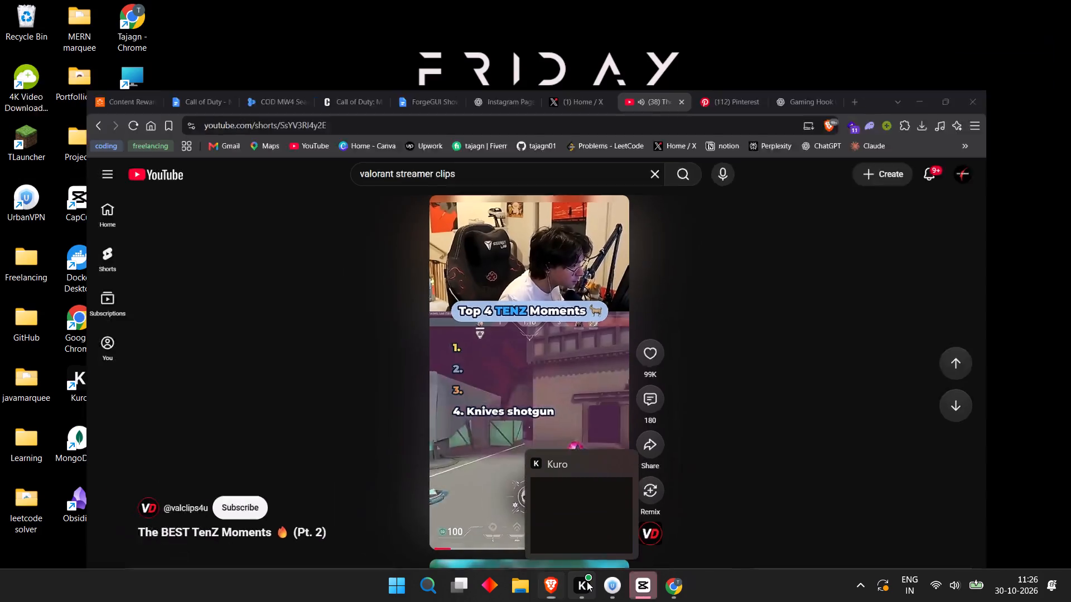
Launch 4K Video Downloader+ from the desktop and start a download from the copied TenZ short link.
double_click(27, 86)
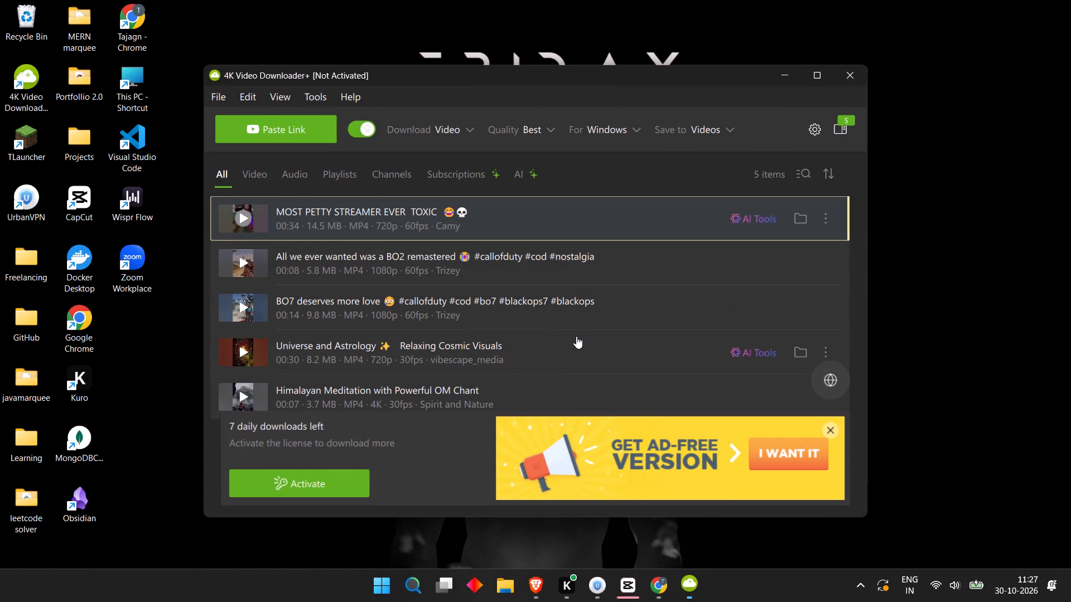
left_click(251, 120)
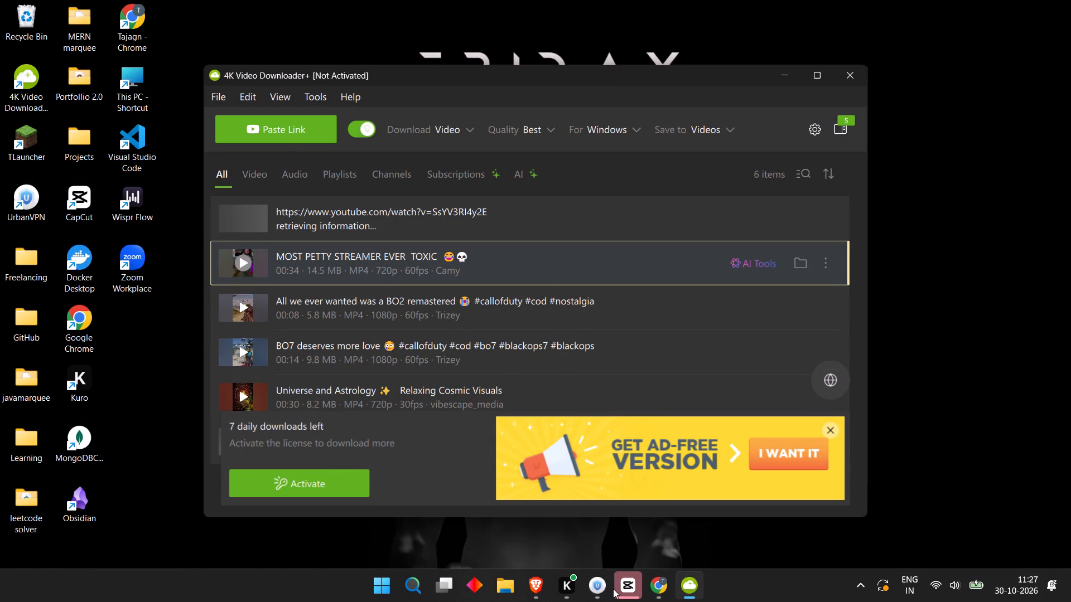
Switch to CapCut and create a new project.
left_click(613, 589)
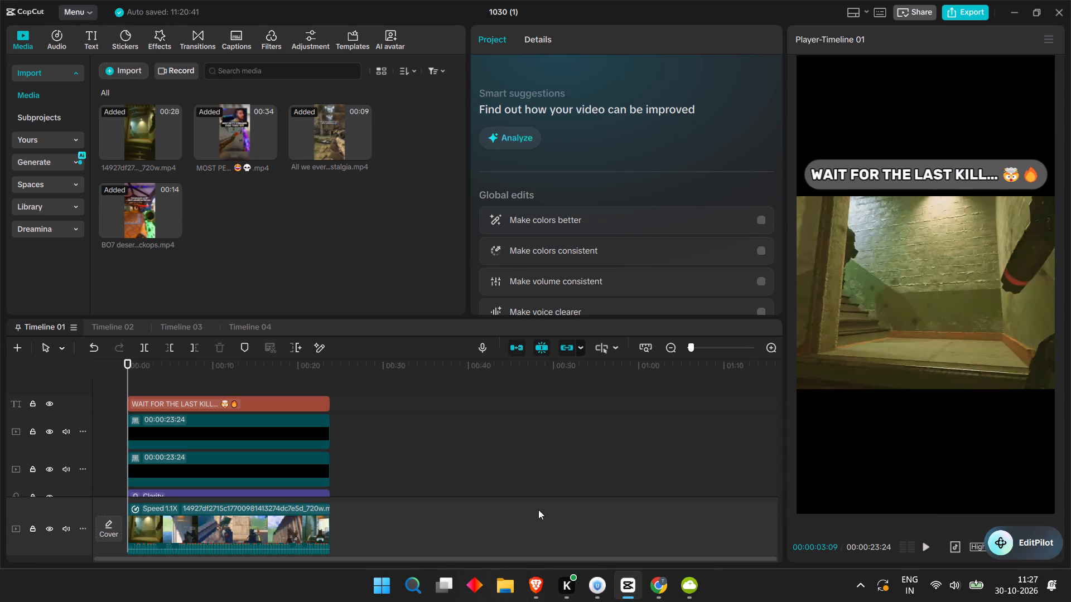
left_click(85, 3)
left_click(85, 11)
left_click(93, 30)
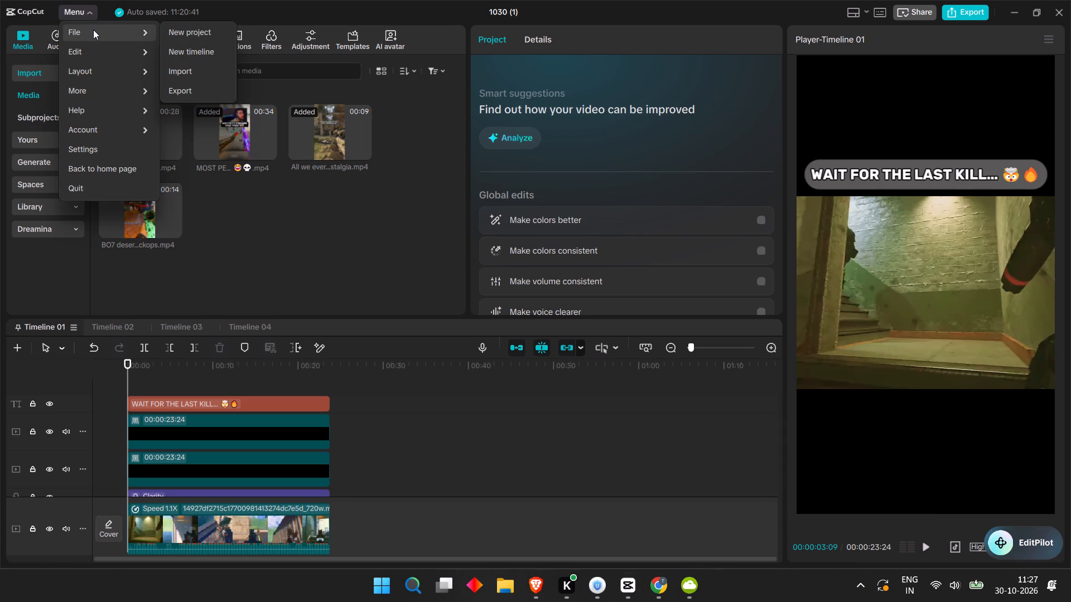
left_click(183, 40)
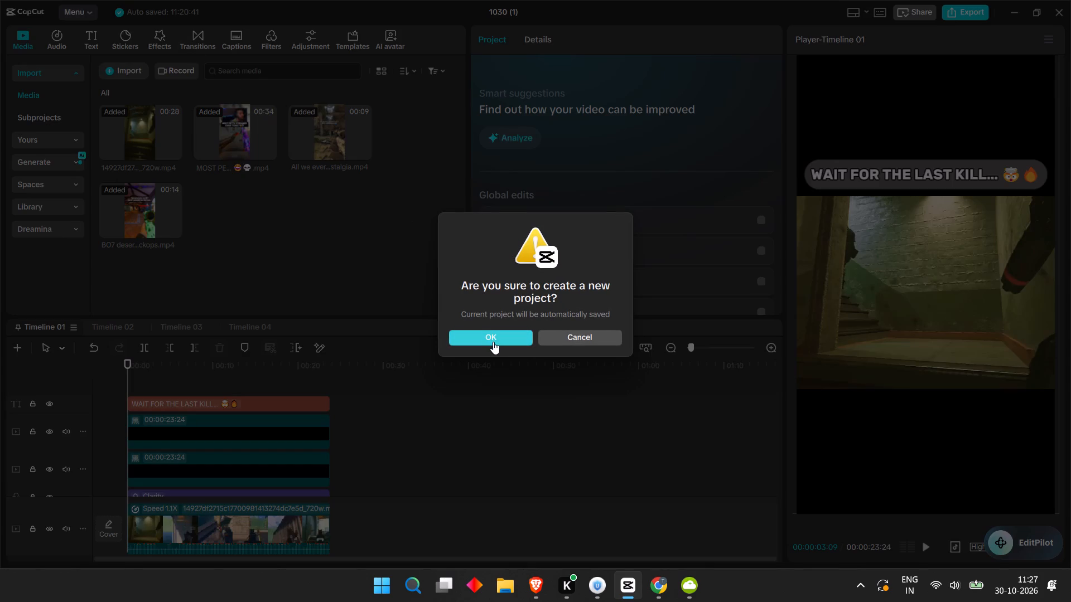
left_click(493, 342)
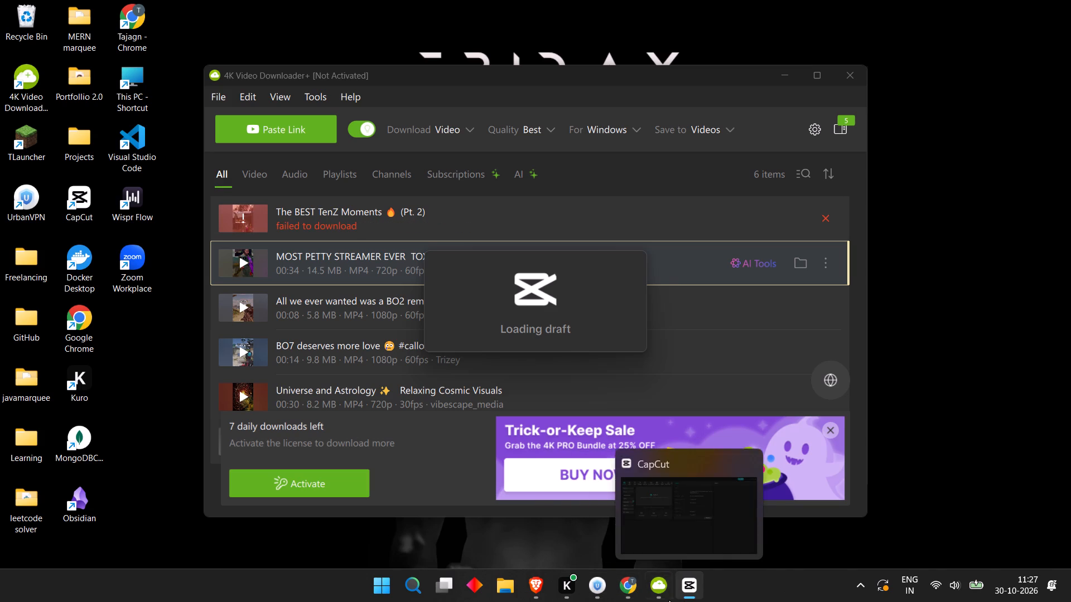
Check the TenZ download in 4K Video Downloader+ and pause the TenZ short in Brave.
left_click(638, 593)
left_click(658, 593)
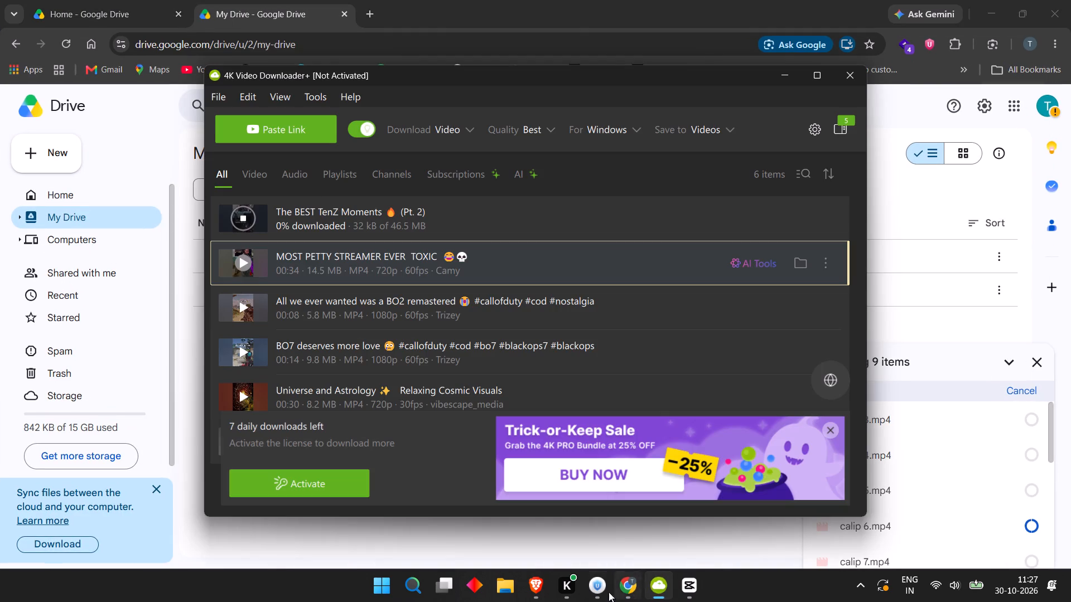
left_click(529, 589)
left_click(514, 360)
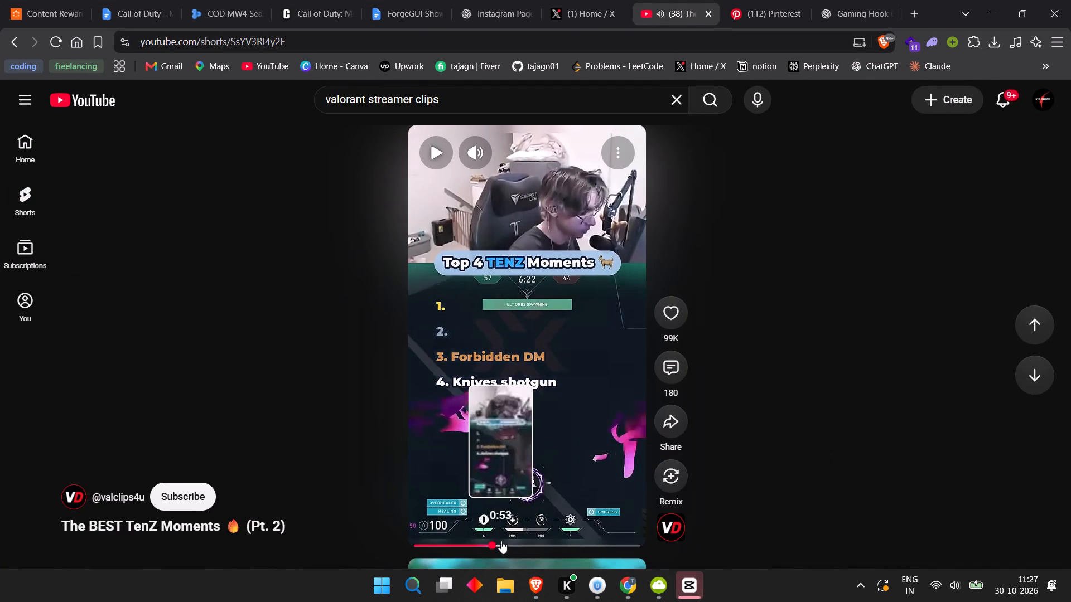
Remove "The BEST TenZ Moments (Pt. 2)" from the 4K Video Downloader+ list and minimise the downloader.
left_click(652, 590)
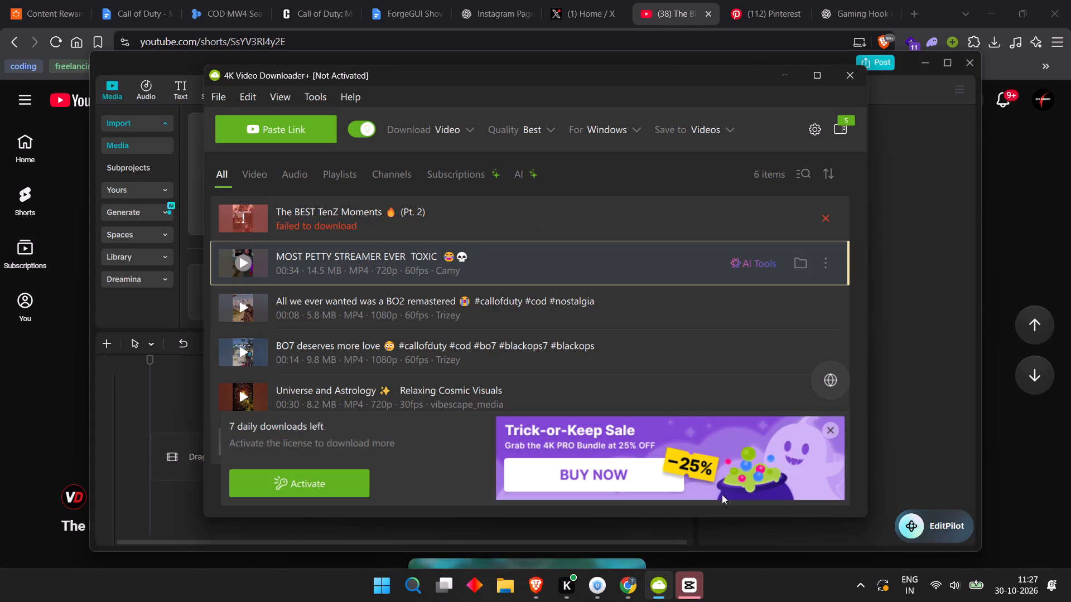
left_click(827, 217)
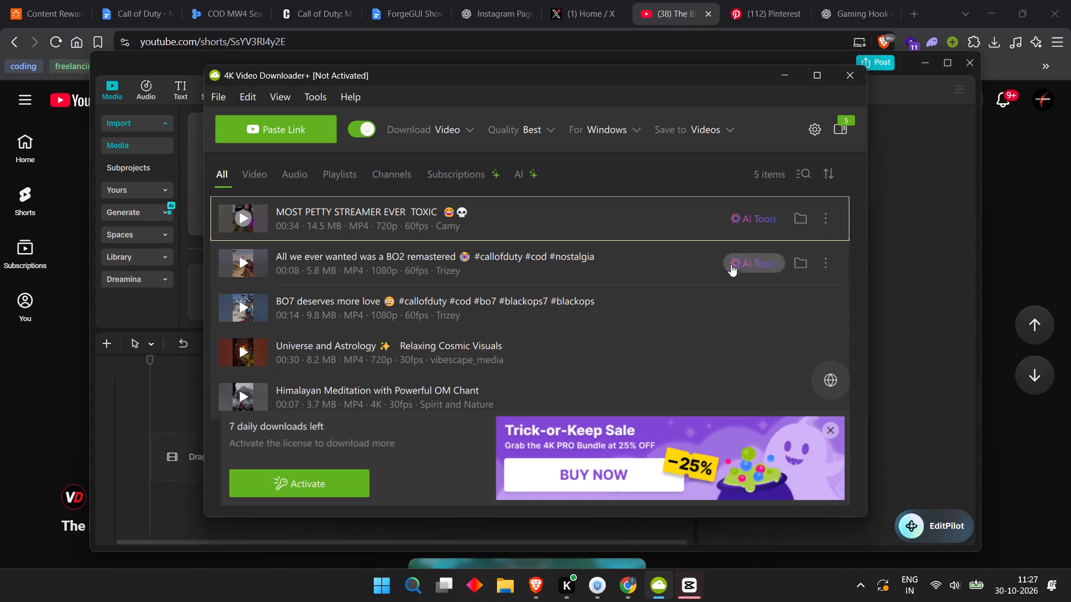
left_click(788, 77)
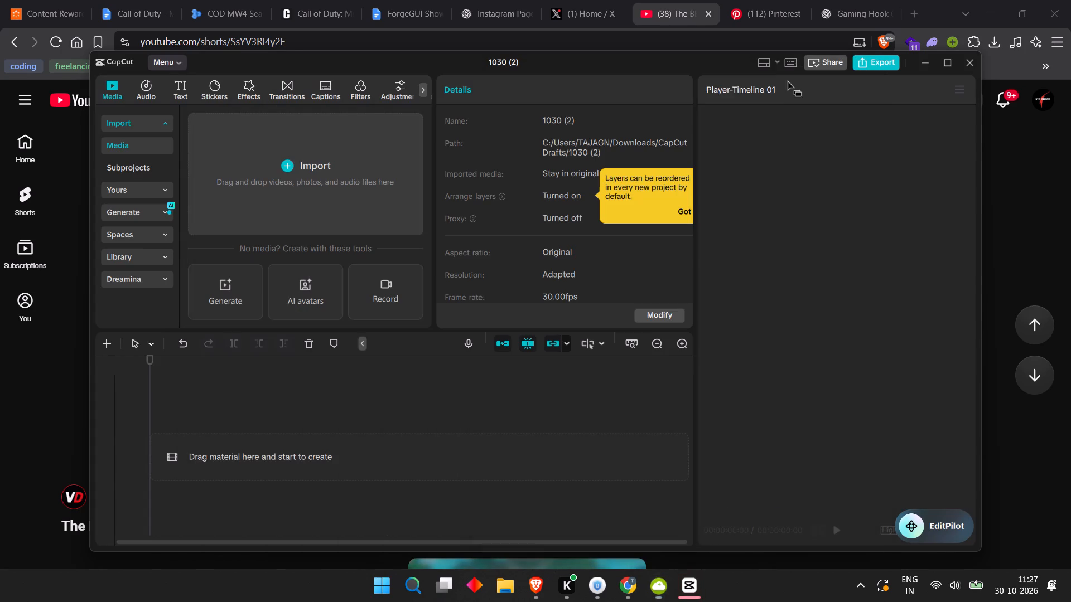
Maximise the CapCut window showing the new project.
left_click(941, 59)
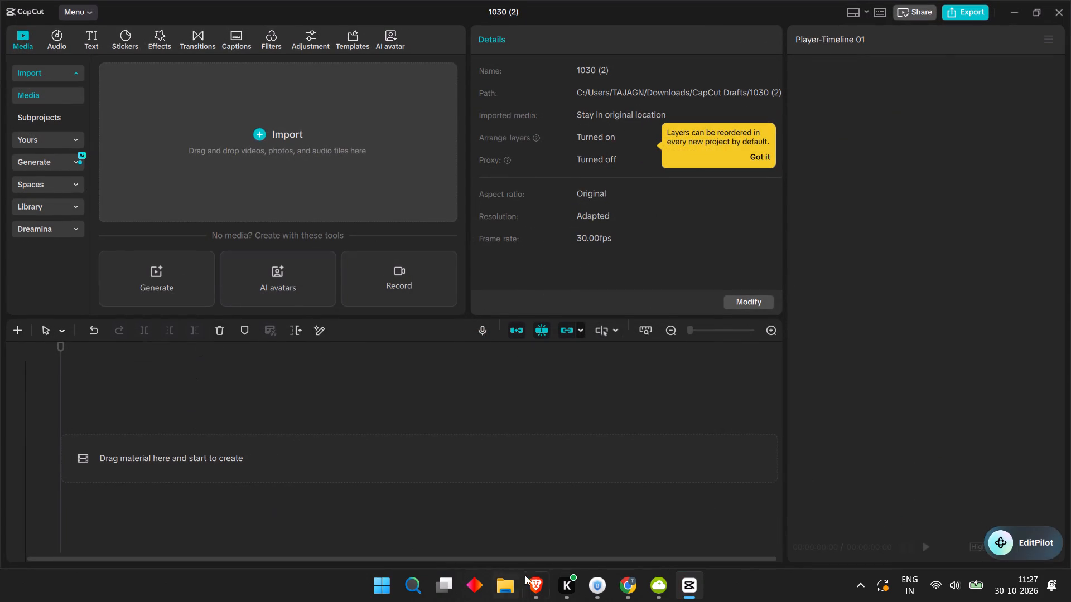
Switch to Brave, move on to the short "classic 1v5 yoru clutch" and copy its share link.
left_click(539, 585)
scroll(532, 342, "down", 3)
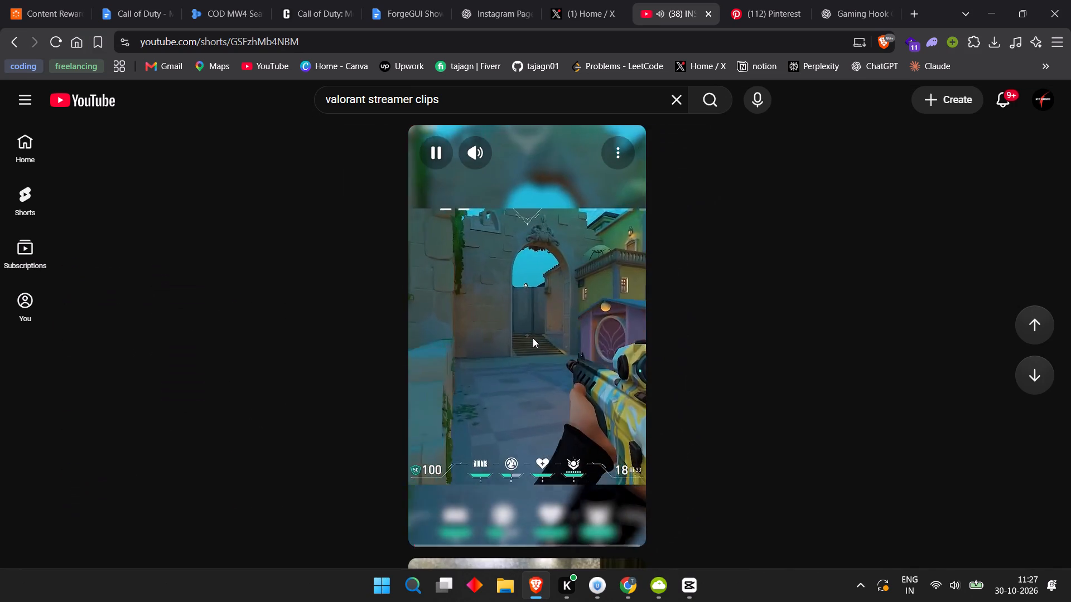
scroll(533, 338, "down", 3)
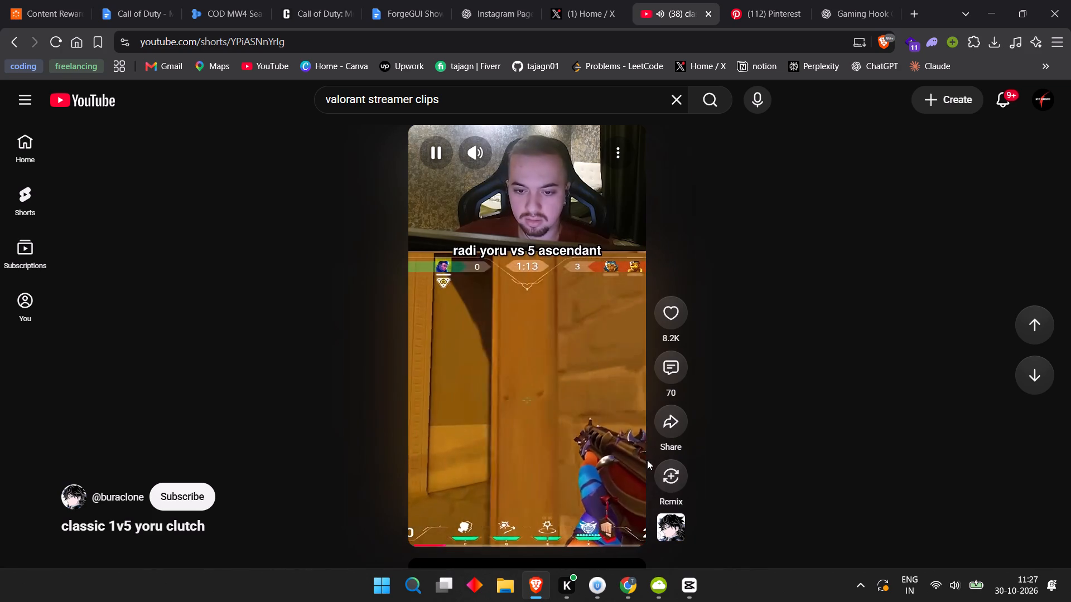
left_click(676, 425)
left_click(654, 385)
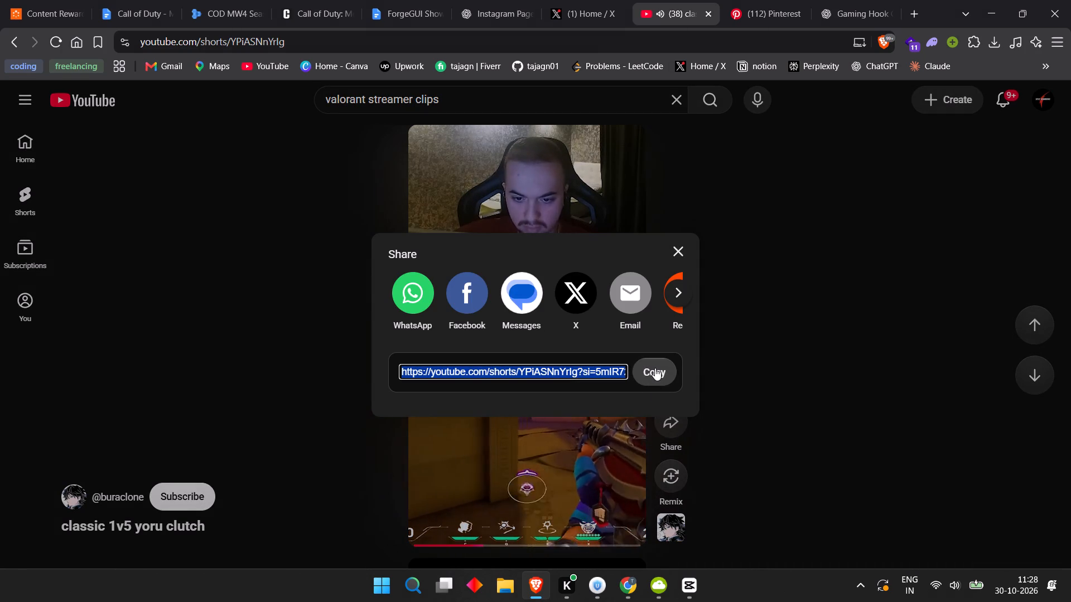
left_click(655, 368)
Start a download of the copied Yoru clutch link in 4K Video Downloader+, minimise it and close the short's share dialog.
left_click(652, 585)
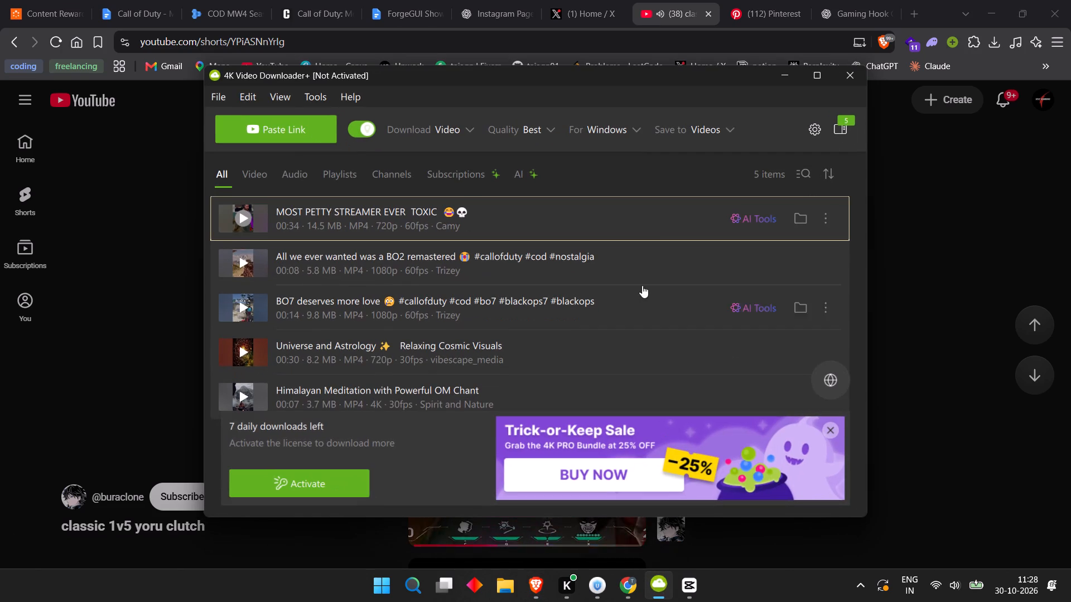
left_click(266, 125)
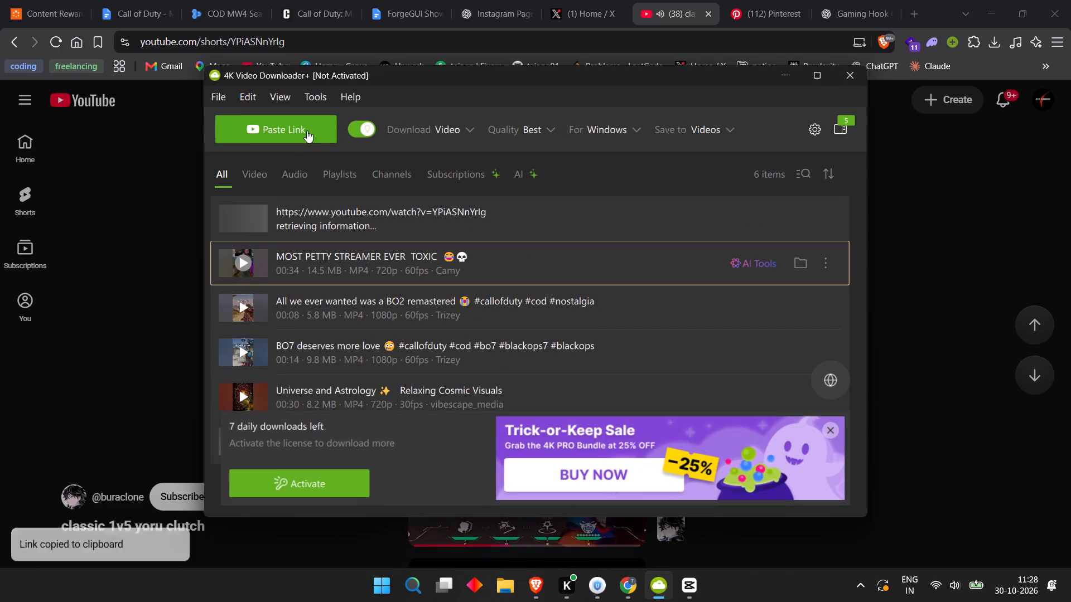
left_click(783, 76)
left_click(686, 246)
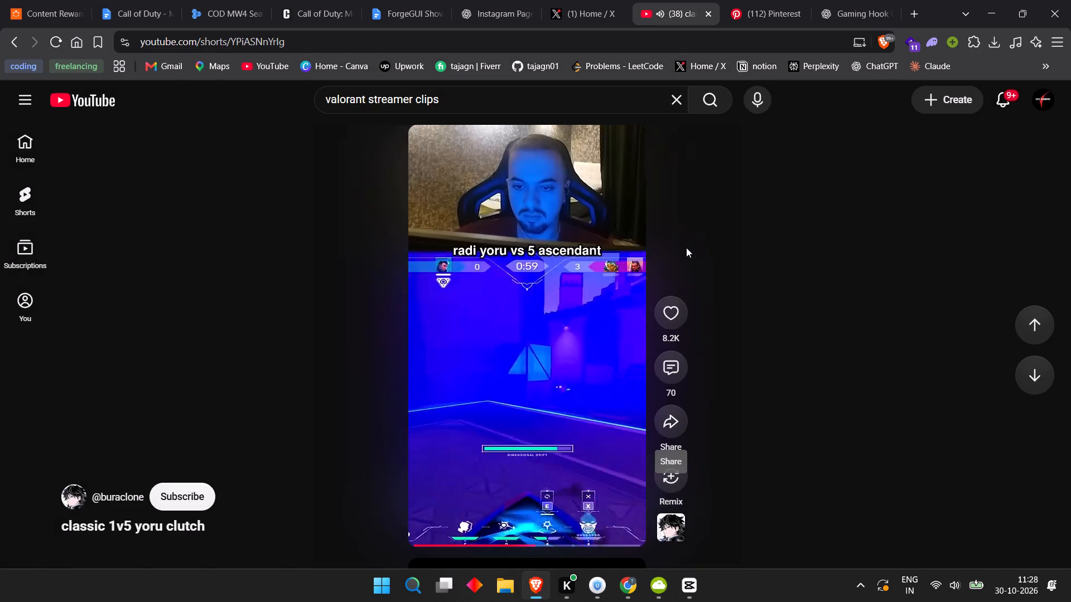
Browse the following Shorts as far as "ULTIMATE and OPERATOR", copy its share link and close the share dialog.
scroll(569, 249, "down", 2)
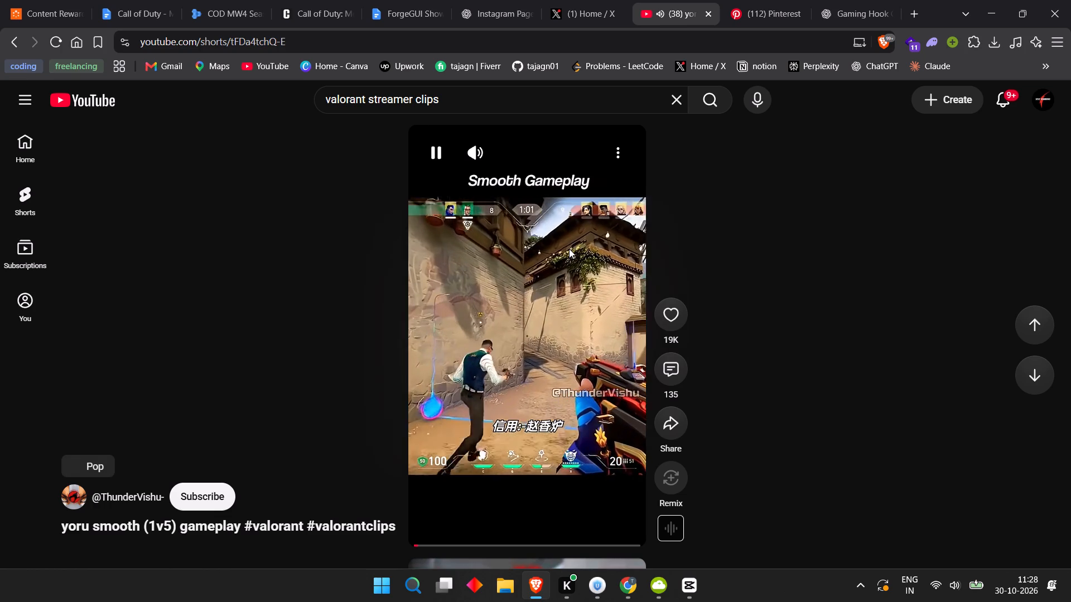
scroll(569, 249, "down", 3)
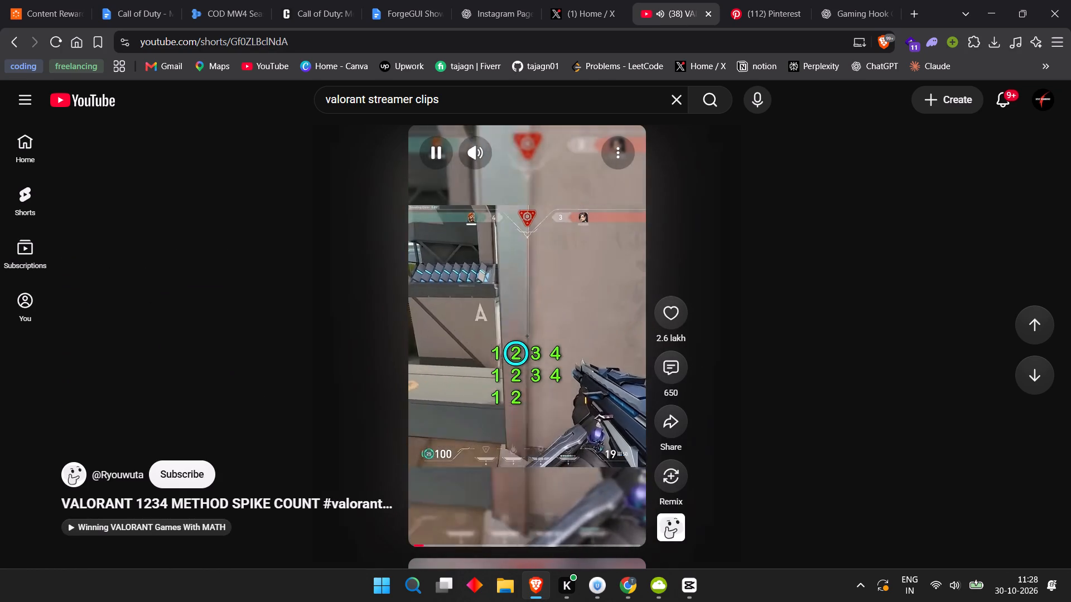
scroll(569, 249, "down", 1)
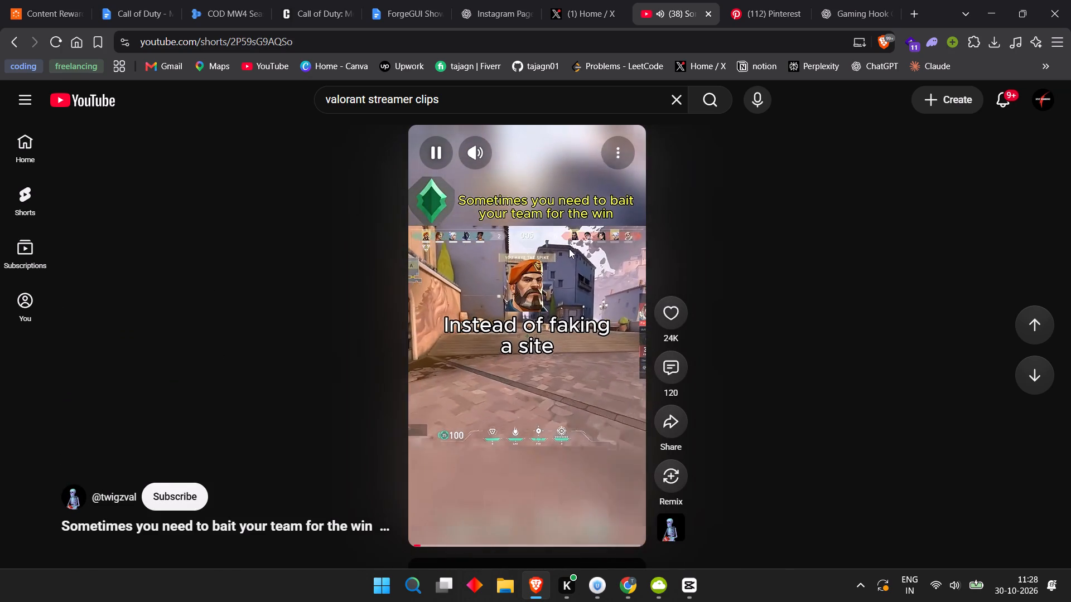
scroll(569, 249, "down", 2)
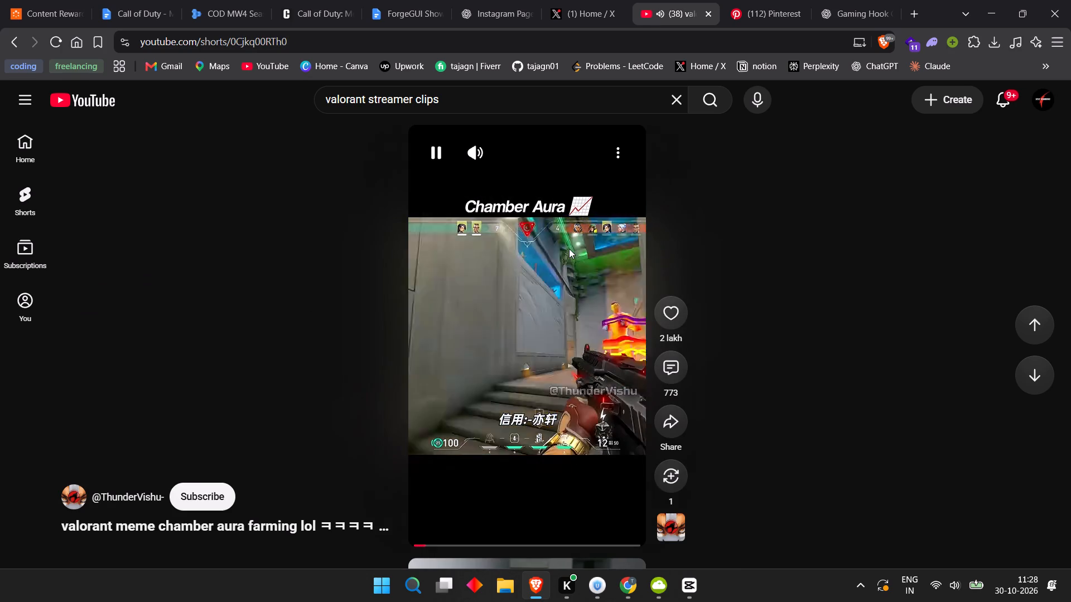
scroll(569, 249, "down", 2)
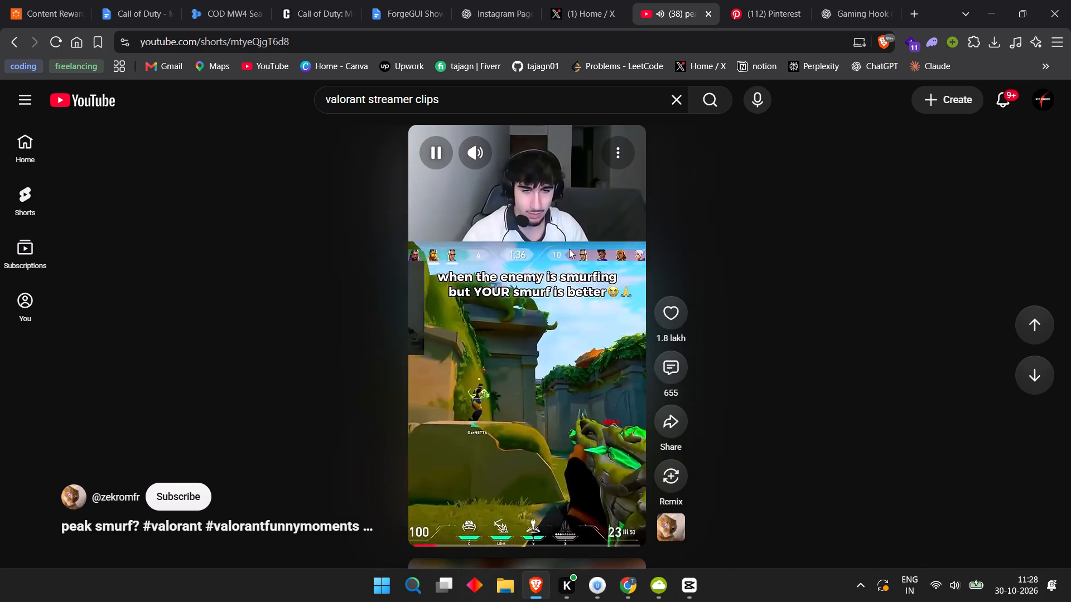
scroll(569, 249, "down", 2)
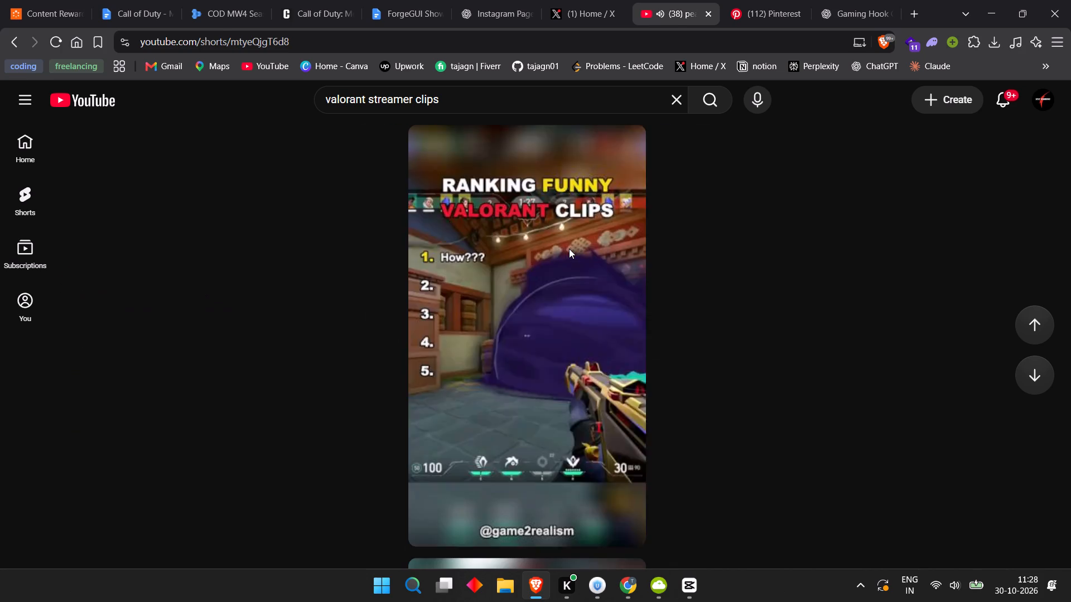
scroll(569, 249, "down", 2)
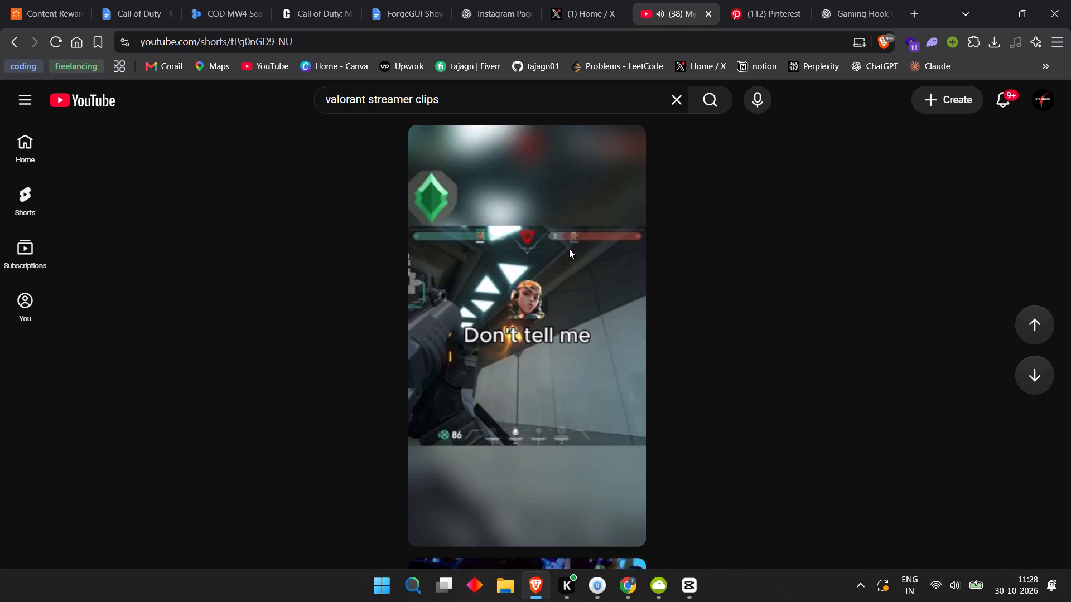
scroll(569, 249, "down", 1)
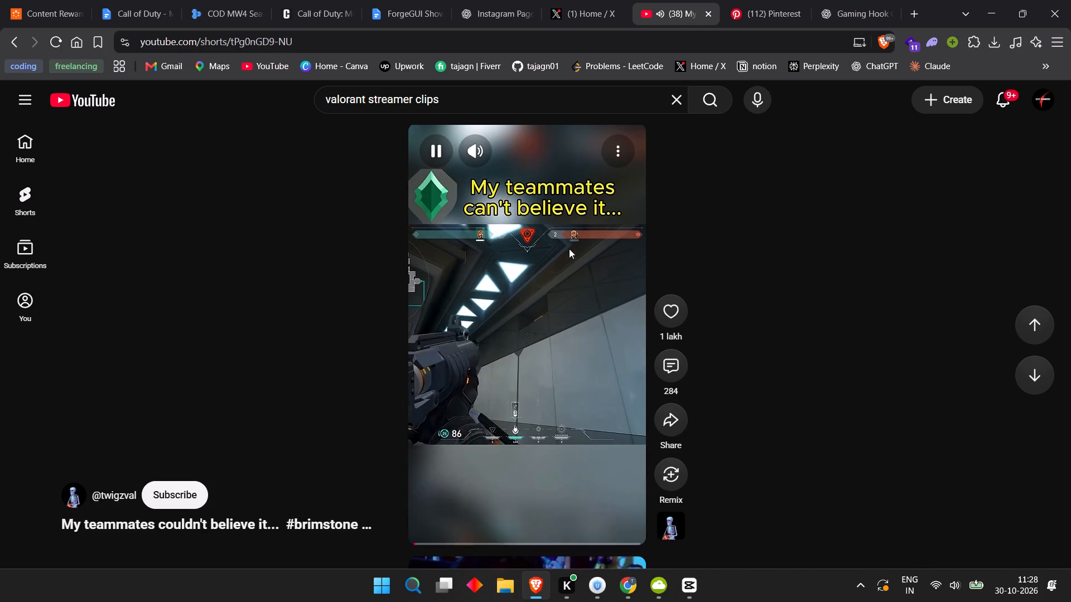
scroll(569, 249, "down", 1)
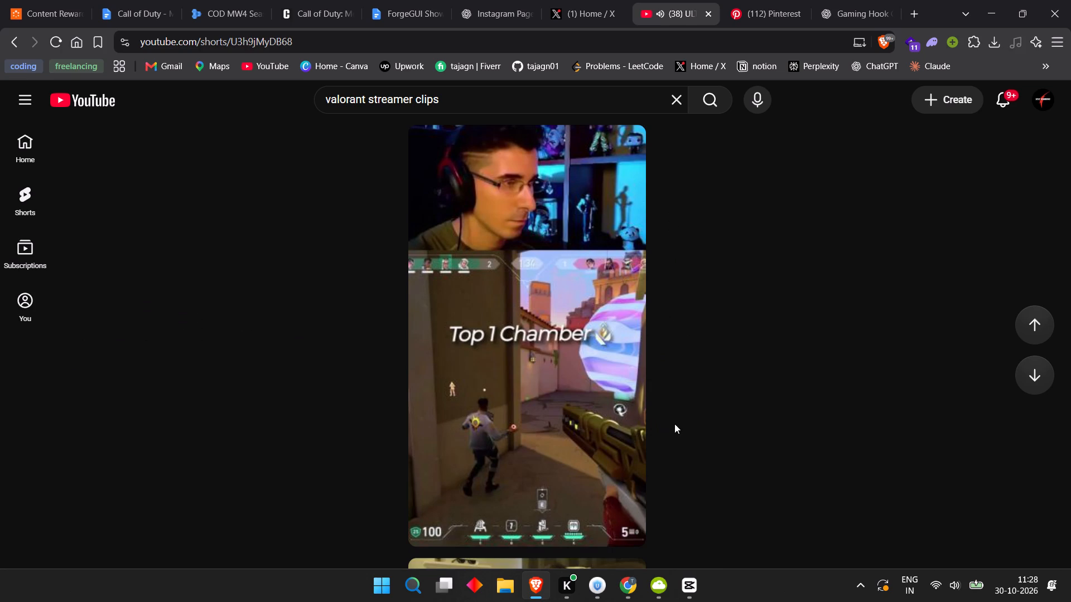
left_click(680, 425)
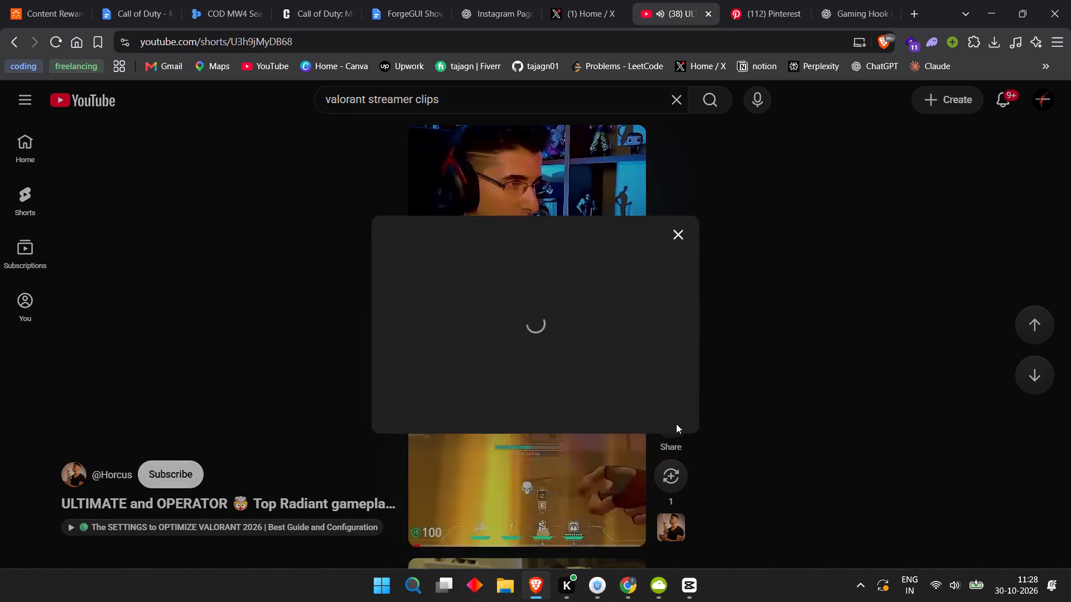
left_click(660, 371)
left_click(674, 245)
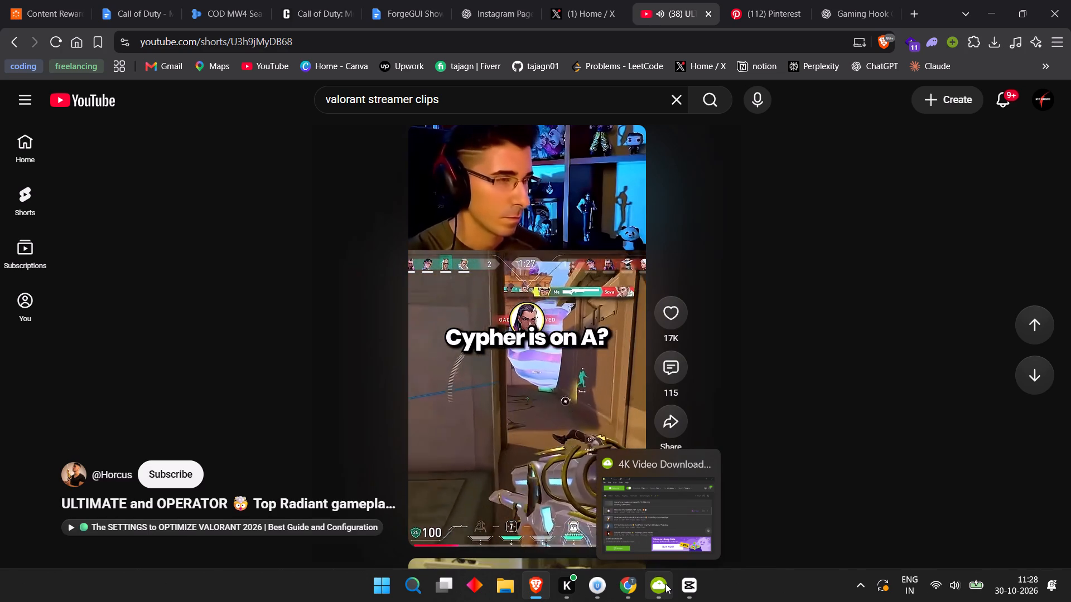
Start a download of the copied "ULTIMATE and OPERATOR" link in 4K Video Downloader+ and minimise the downloader.
left_click(665, 584)
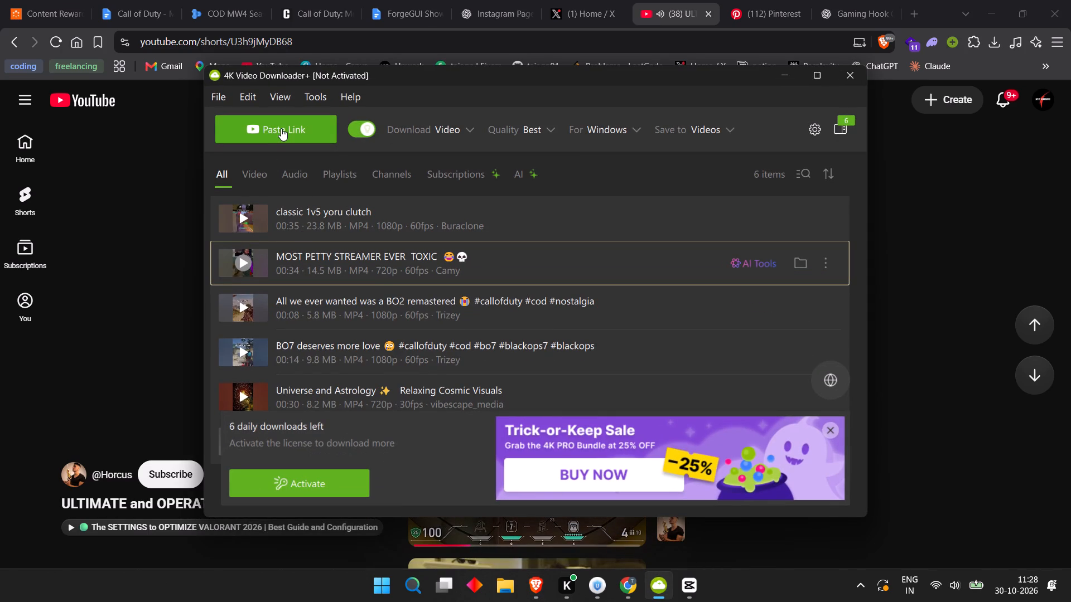
left_click(281, 128)
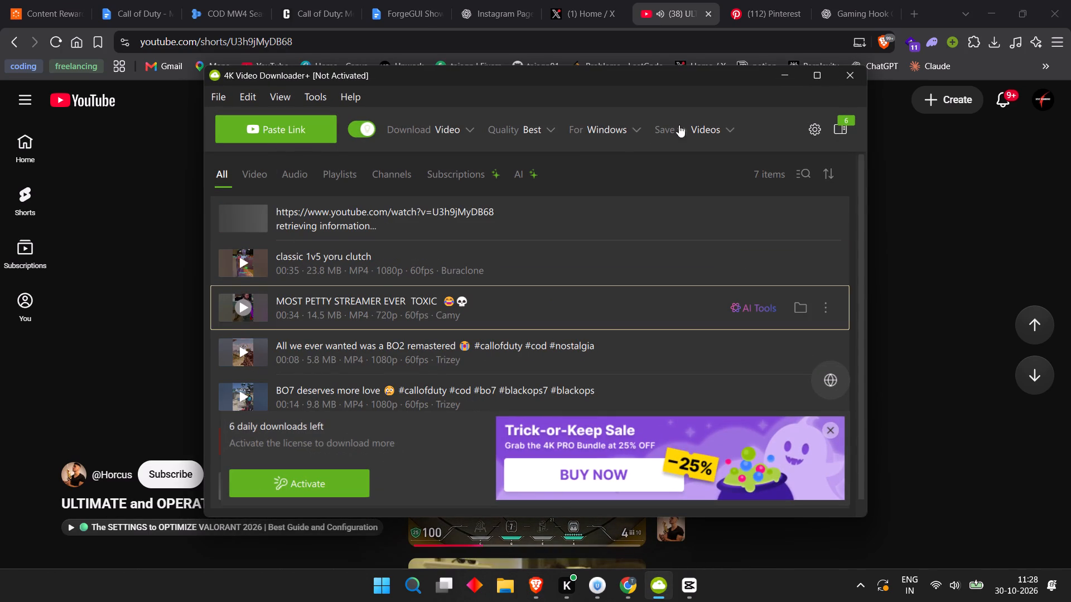
left_click(788, 74)
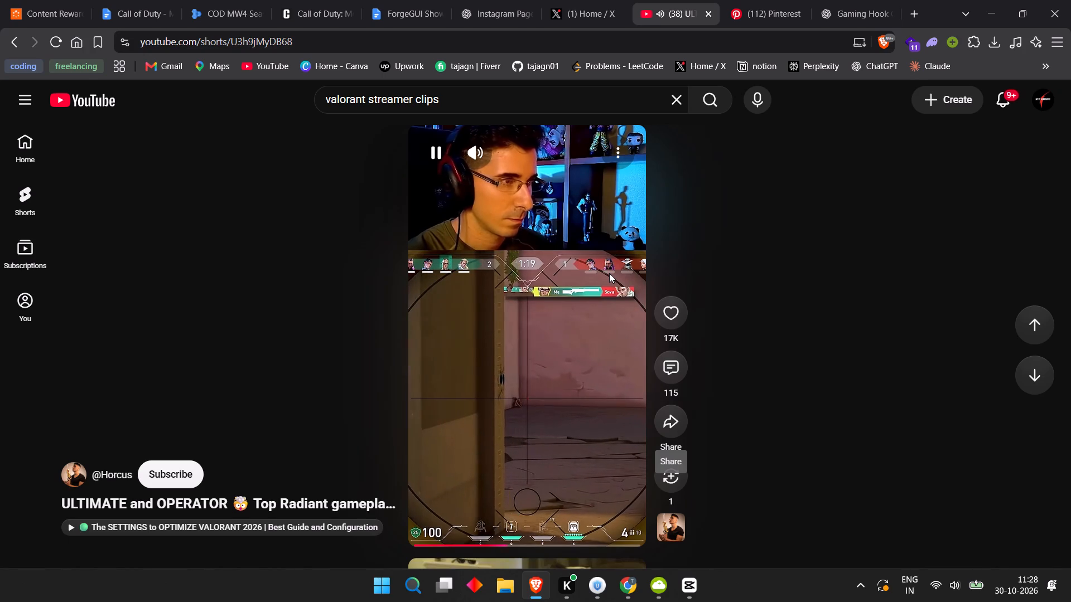
After checking the running download in 4K Video Downloader+, move on to the Brave short "Insane New Yoru Tech!" and copy its share link.
scroll(609, 273, "down", 2)
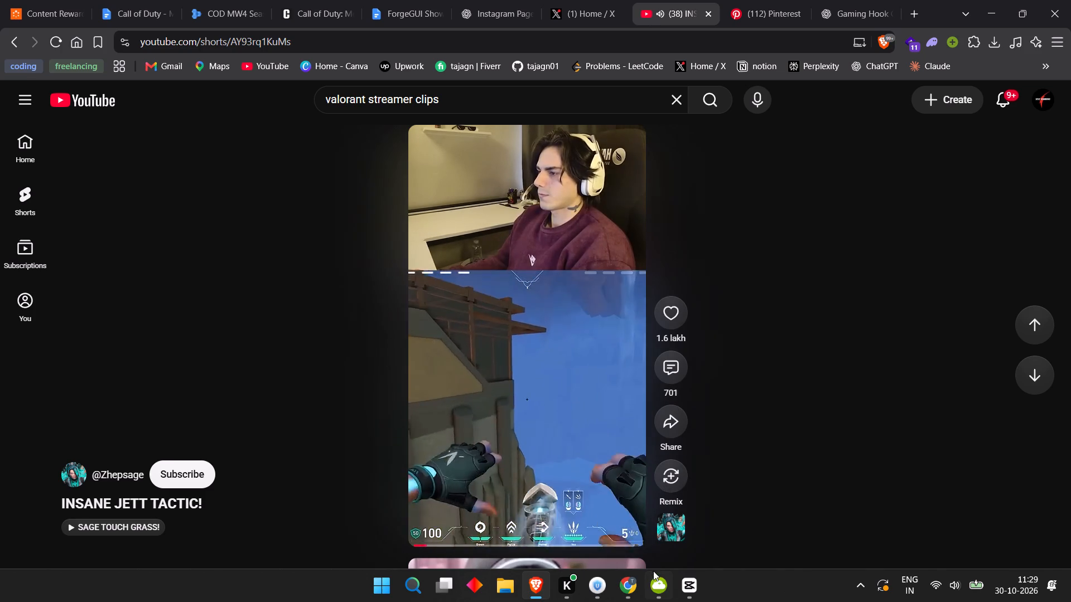
left_click(653, 580)
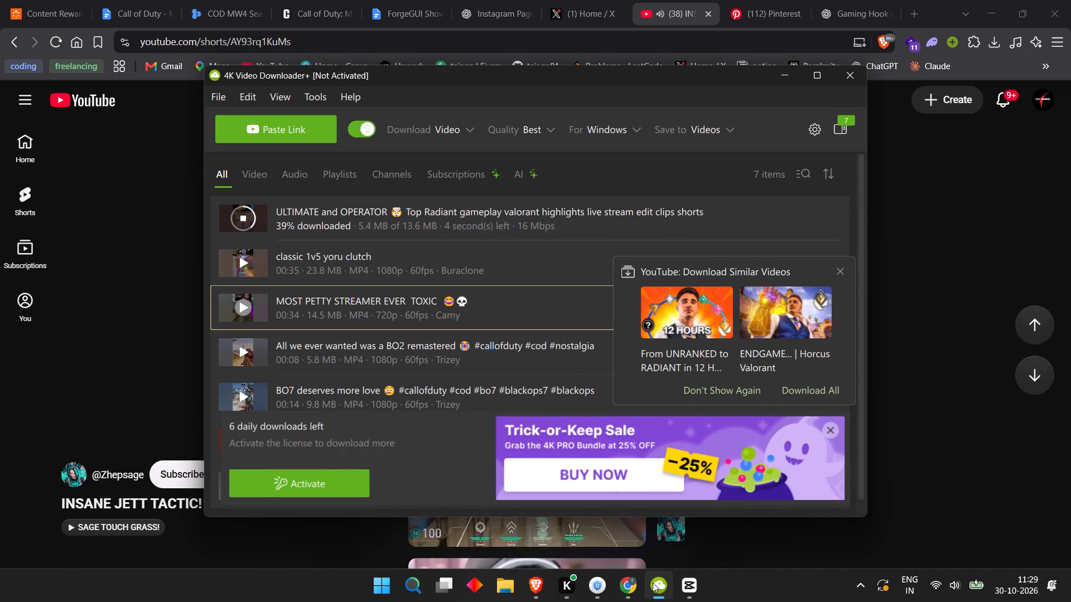
left_click(654, 583)
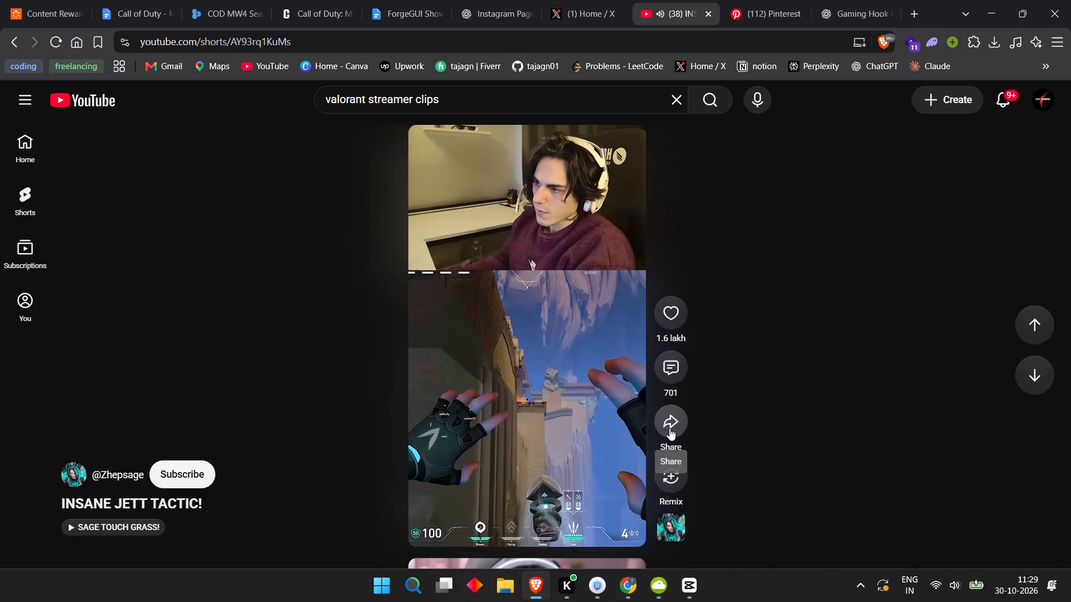
scroll(669, 428, "down", 2)
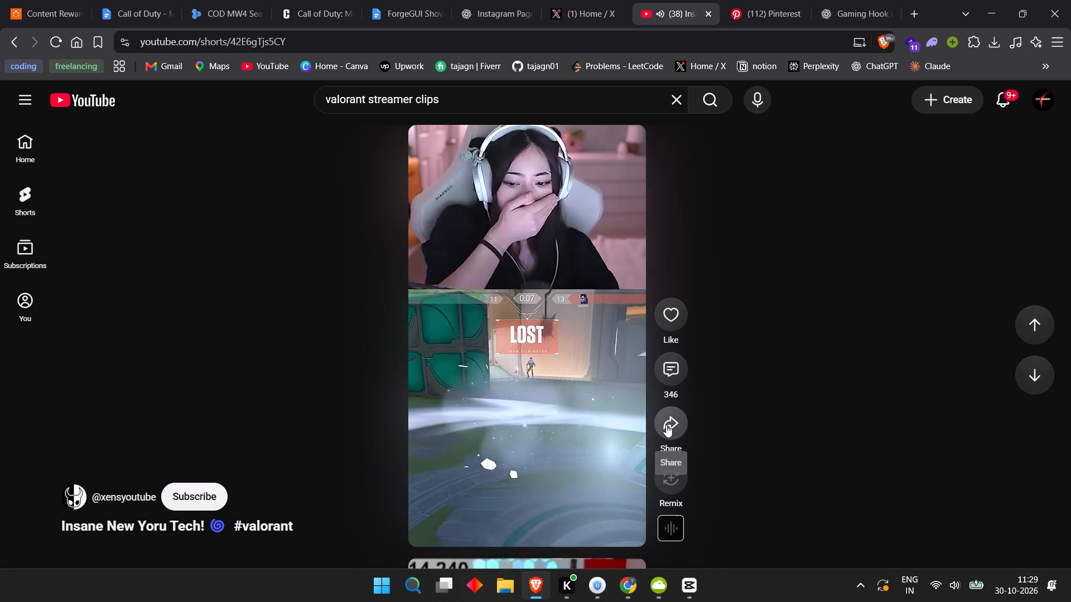
left_click(666, 425)
left_click(660, 376)
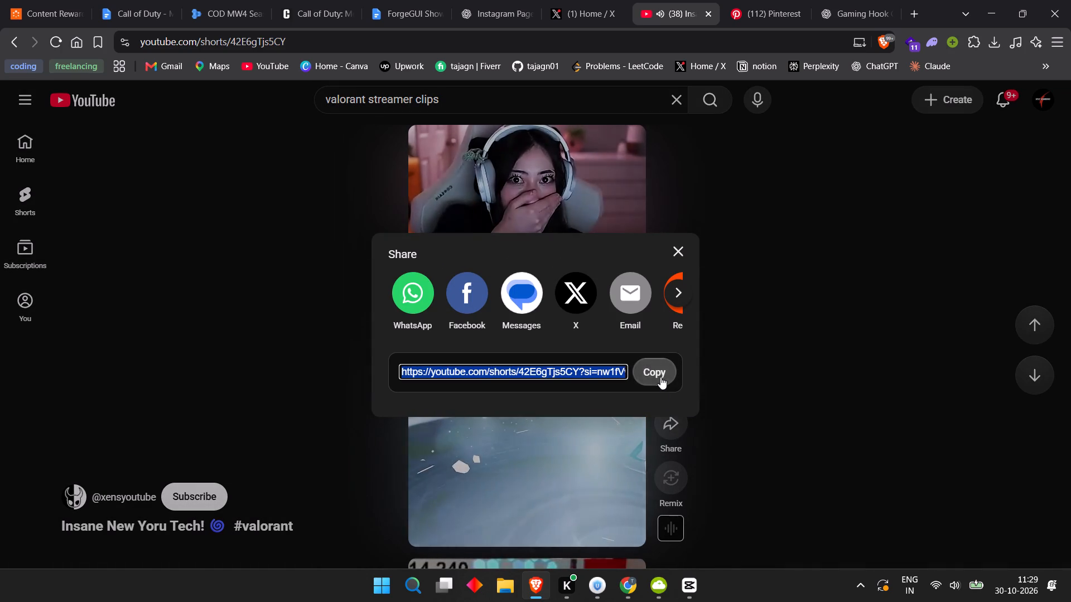
Start a download of the copied Yoru Tech link in 4K Video Downloader+, minimise it, return to Brave and close the share dialog.
left_click(679, 584)
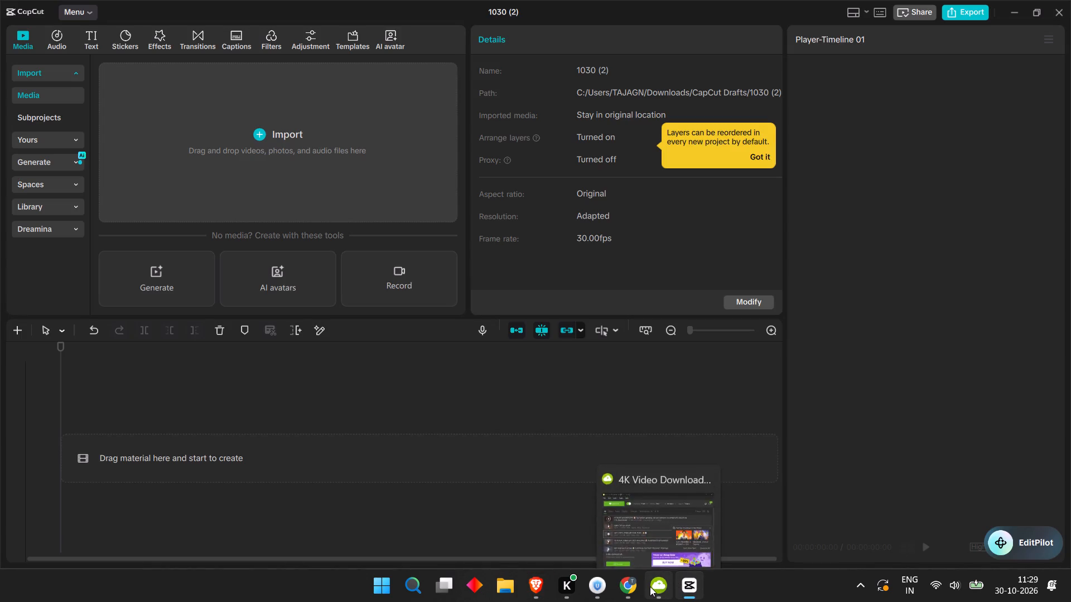
left_click(650, 586)
left_click(260, 134)
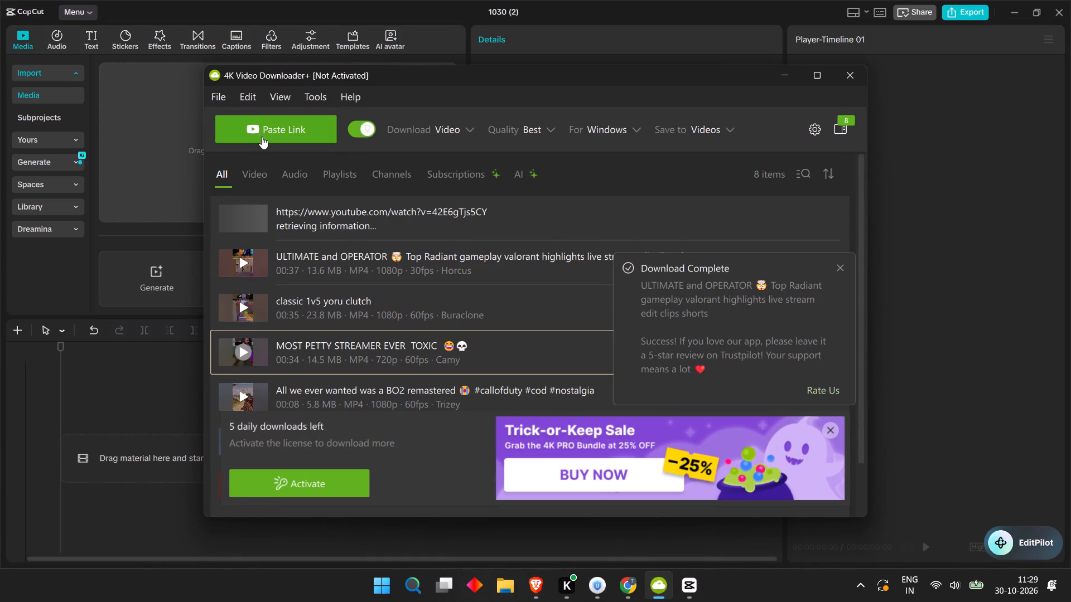
left_click(834, 267)
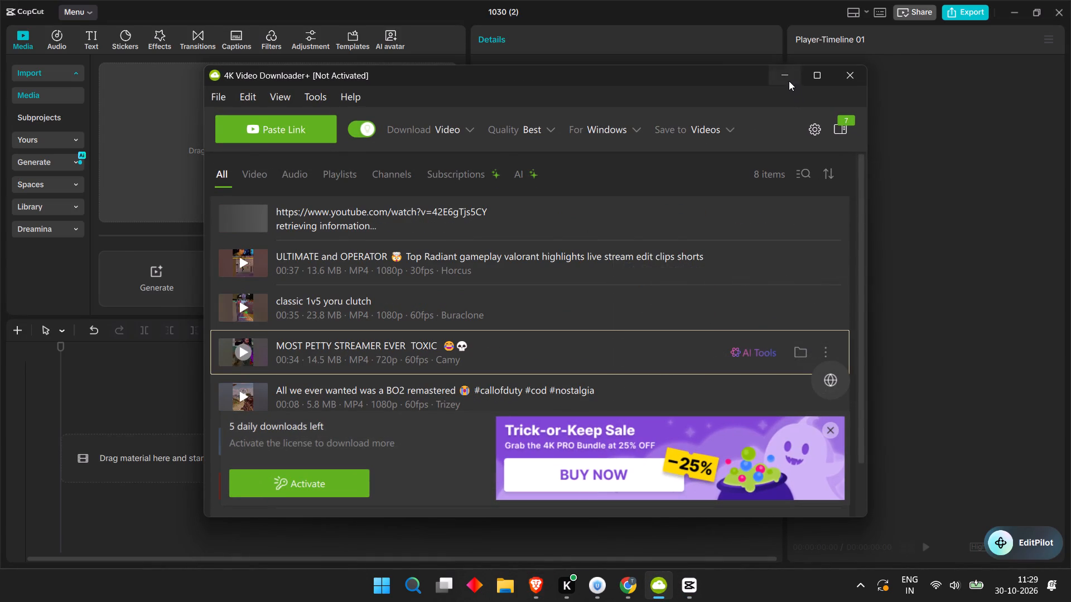
left_click(789, 81)
left_click(535, 590)
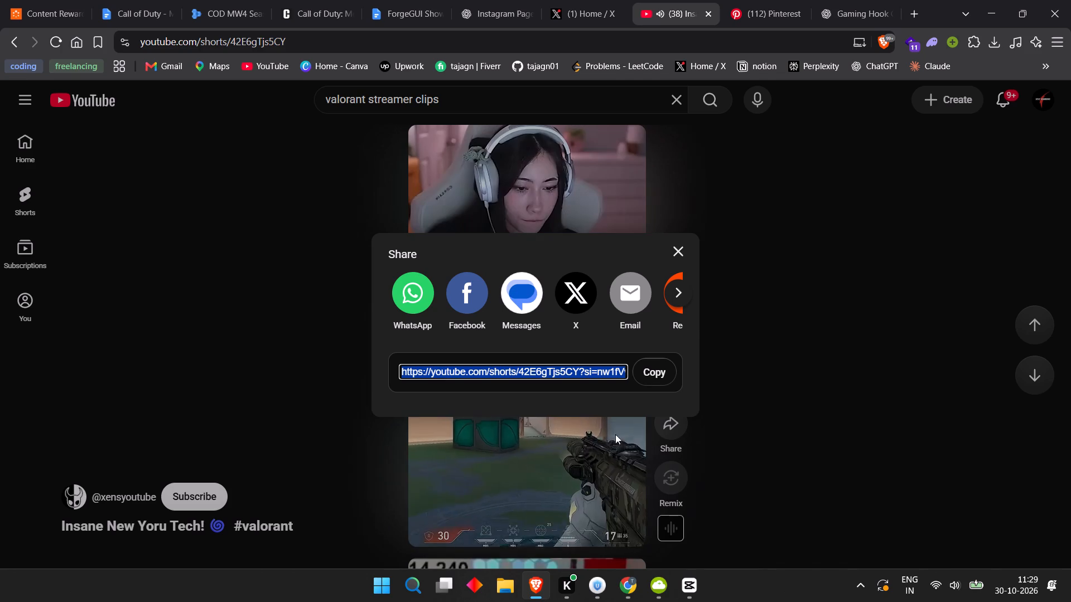
left_click(673, 245)
Browse the following Shorts as far as "Cooking Valorant Streamers #vyse" and copy its share link.
scroll(663, 249, "down", 1)
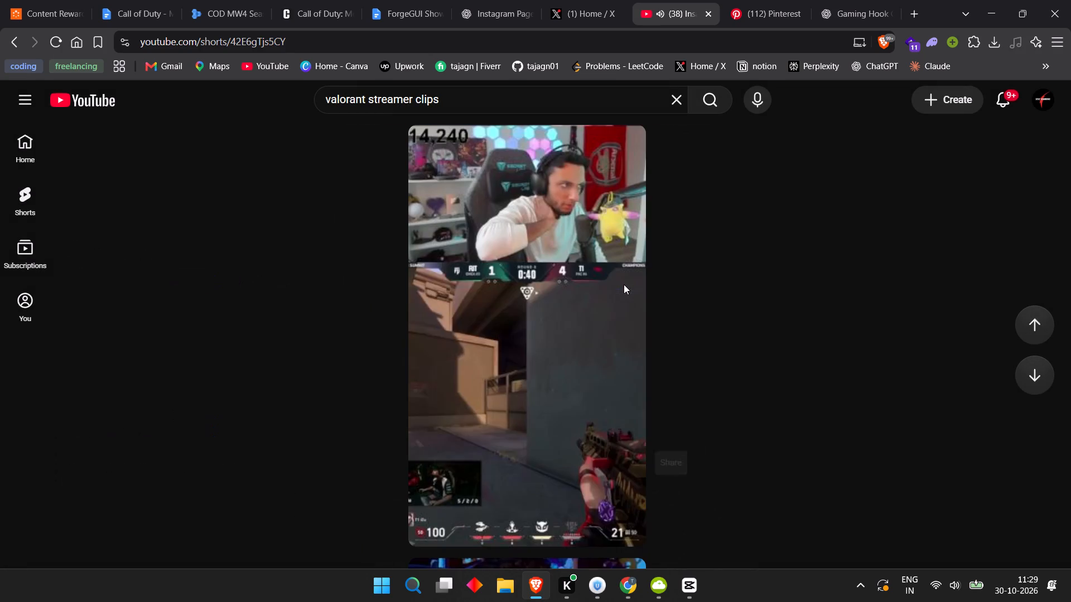
scroll(605, 309, "down", 1)
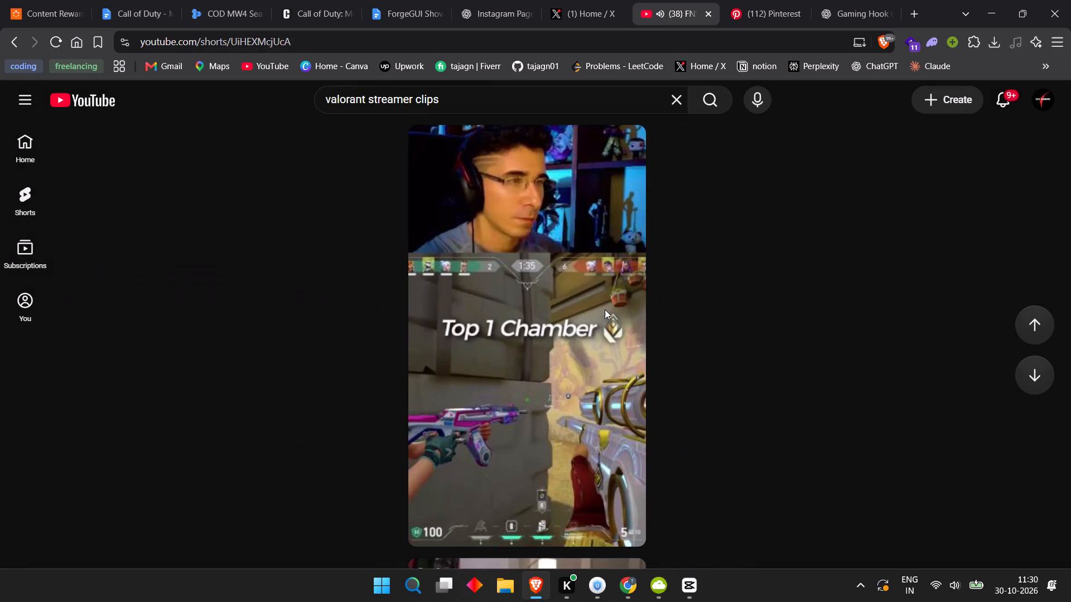
scroll(520, 338, "down", 2)
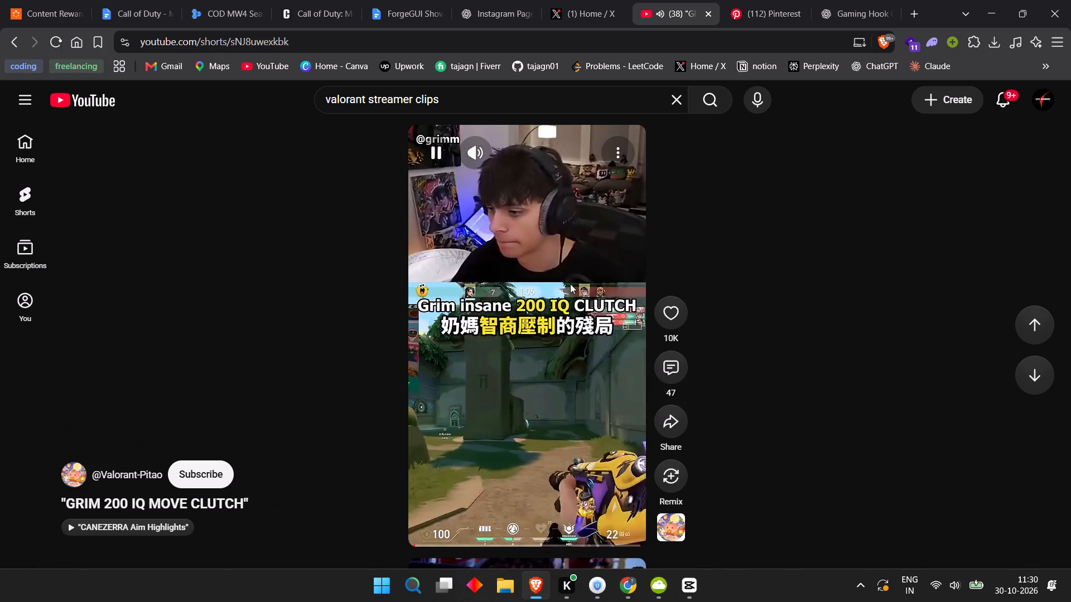
scroll(556, 317, "down", 2)
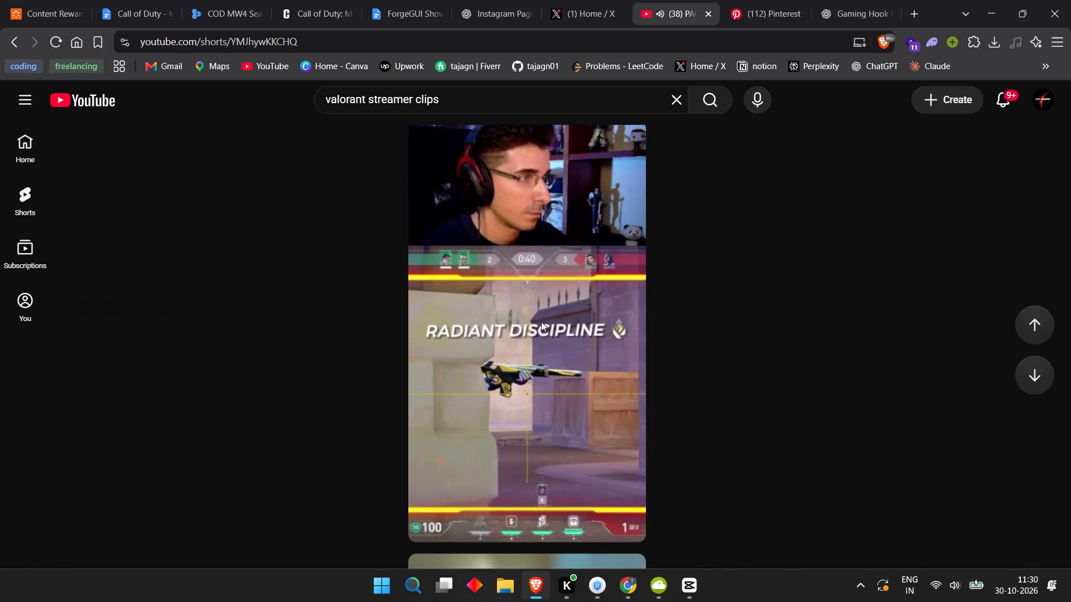
scroll(541, 322, "down", 2)
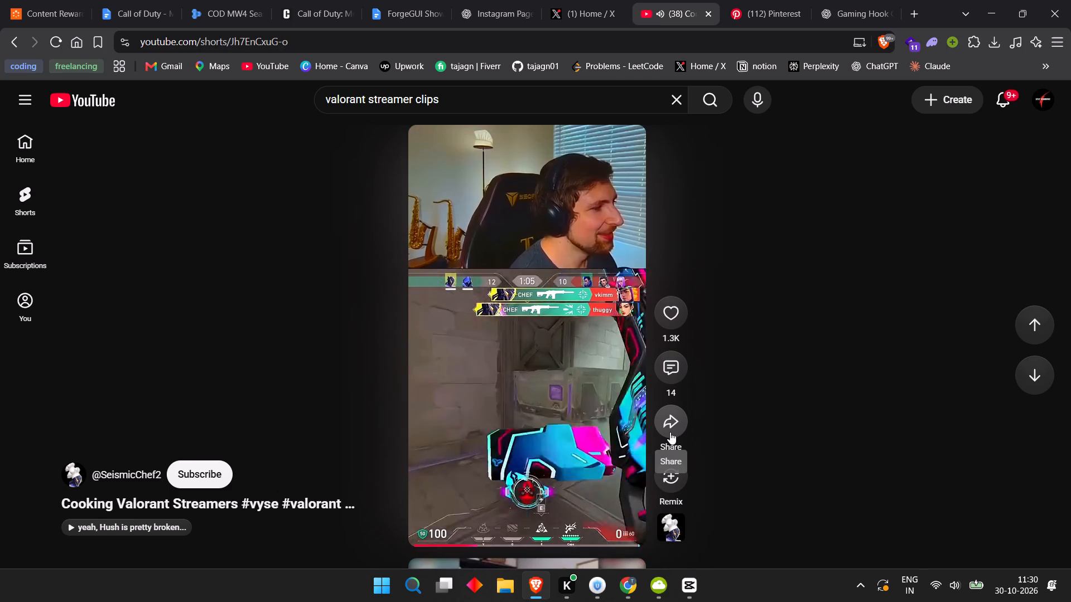
left_click(670, 432)
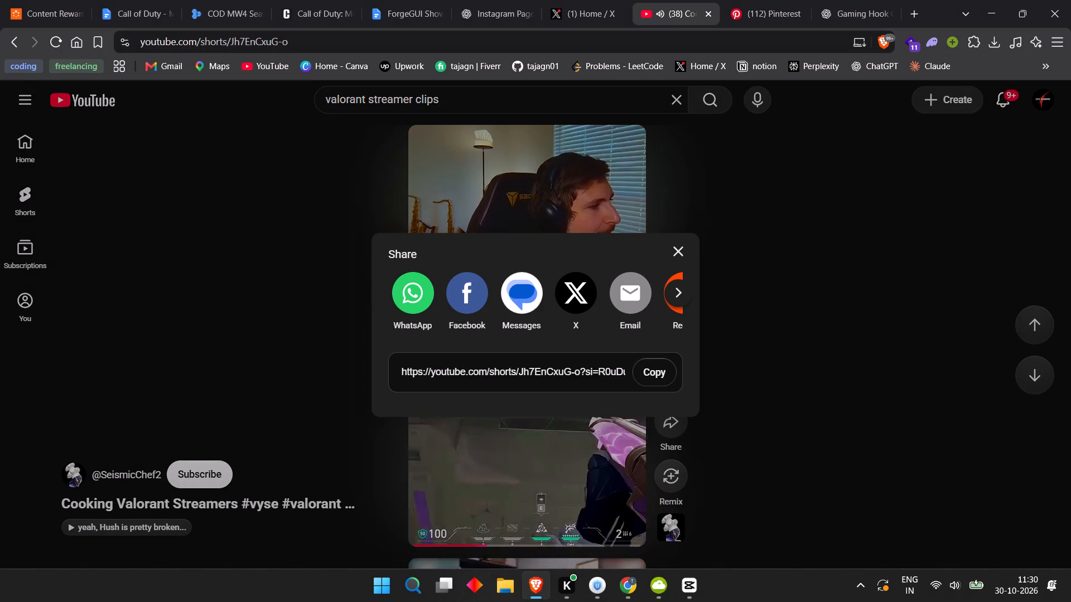
left_click(649, 373)
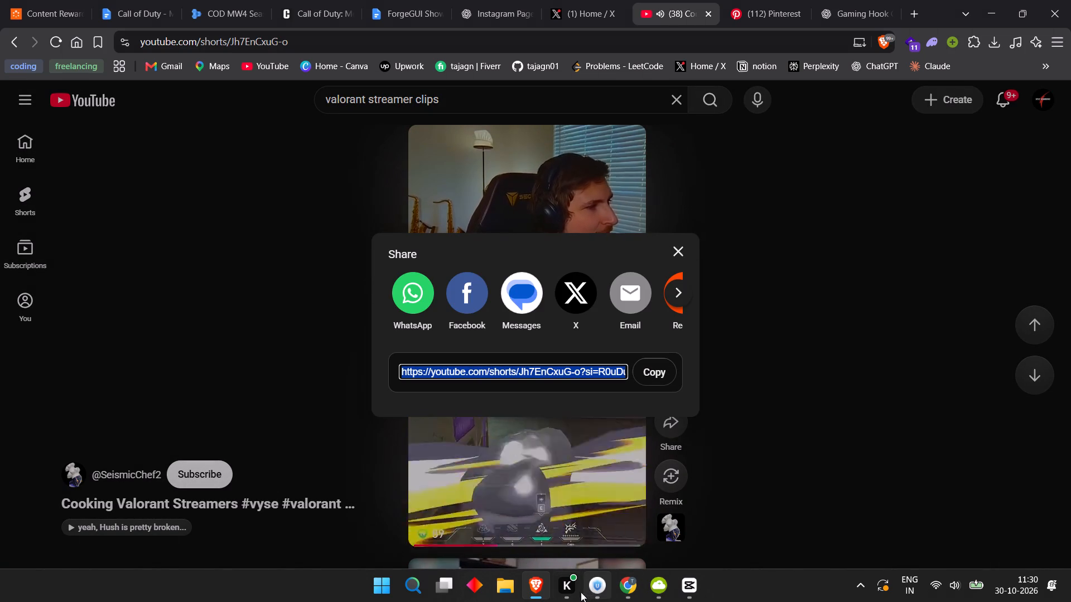
Start a download of the copied "Cooking Valorant Streamers" link in 4K Video Downloader+, minimise it, close the share dialog and pause the short.
left_click(660, 590)
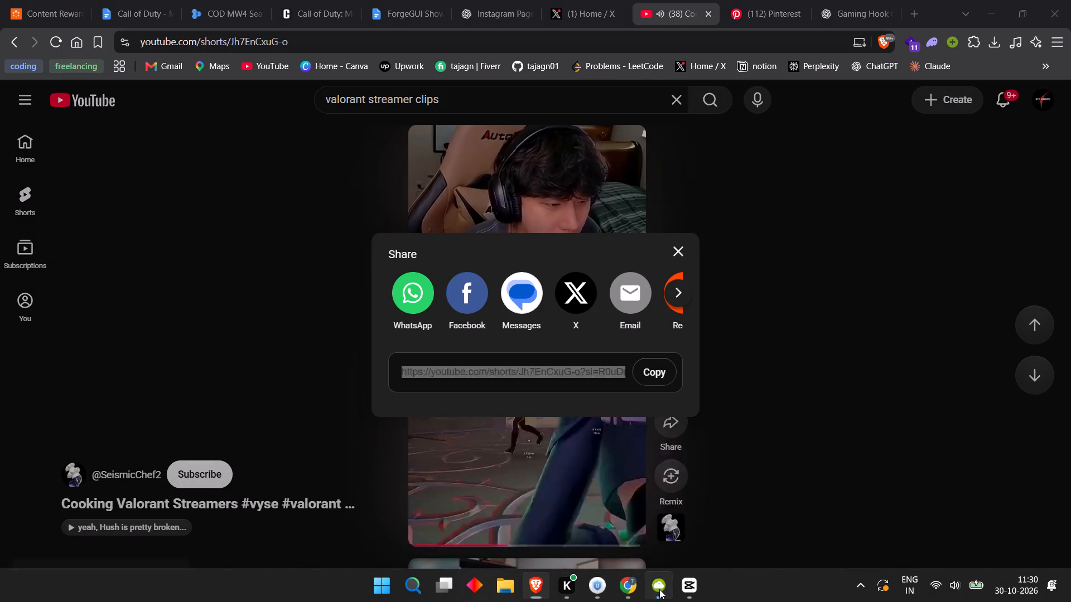
left_click(287, 128)
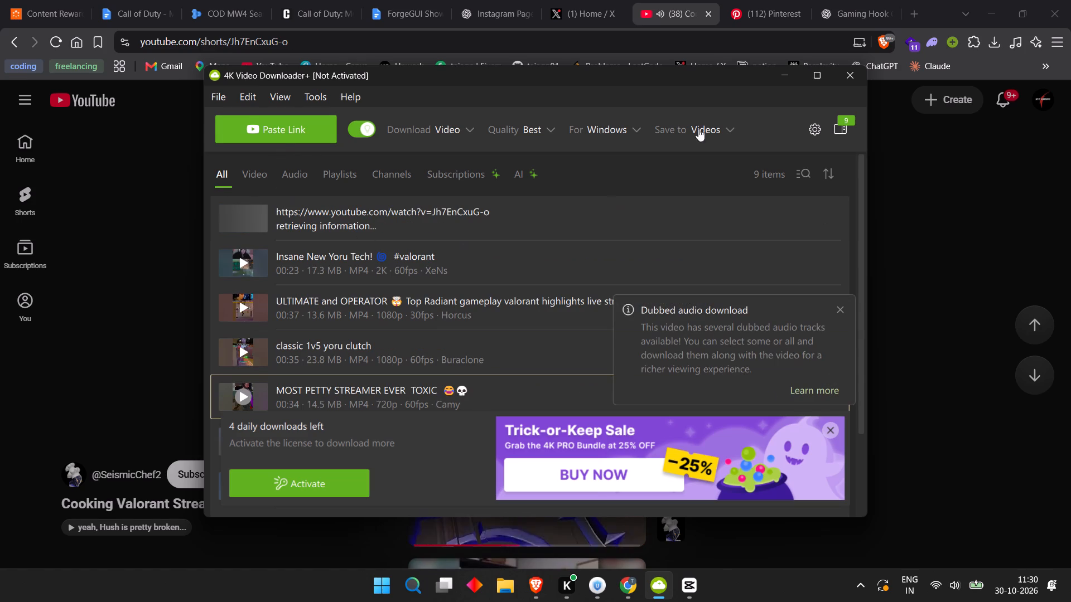
left_click(790, 77)
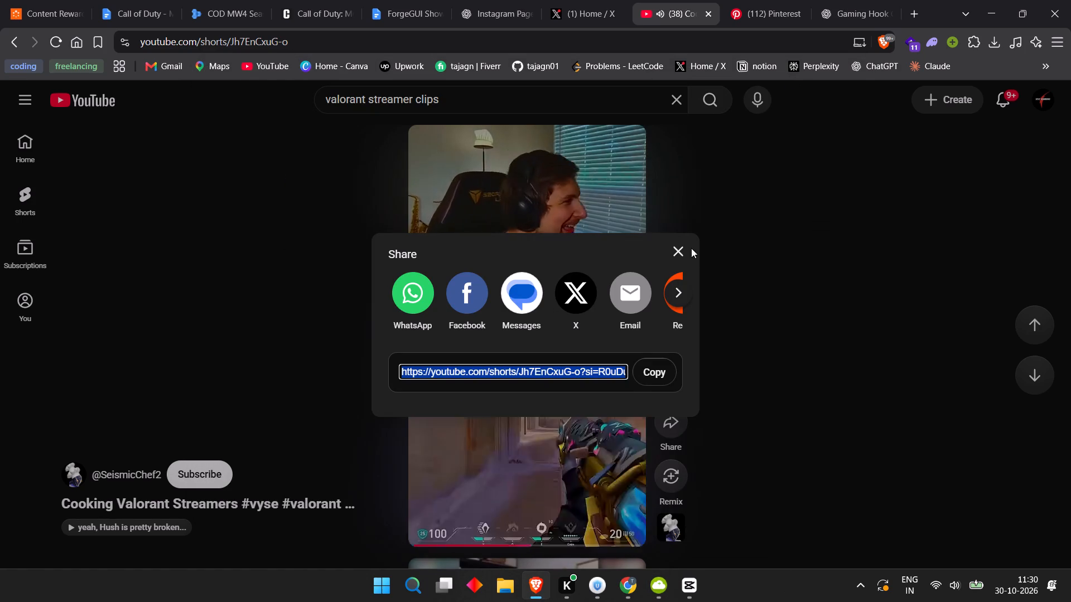
left_click(681, 253)
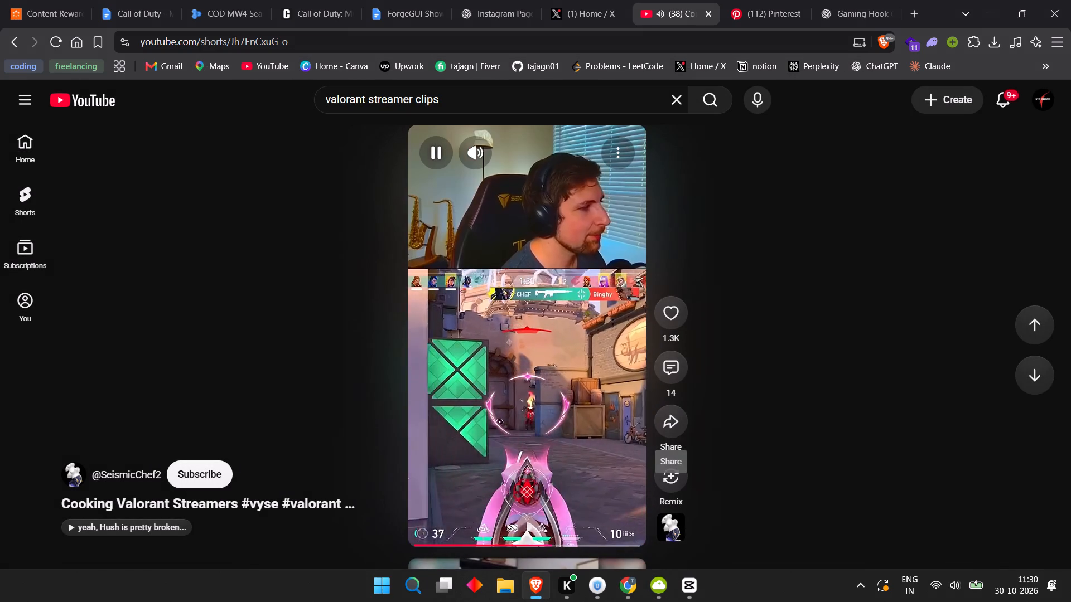
left_click(439, 156)
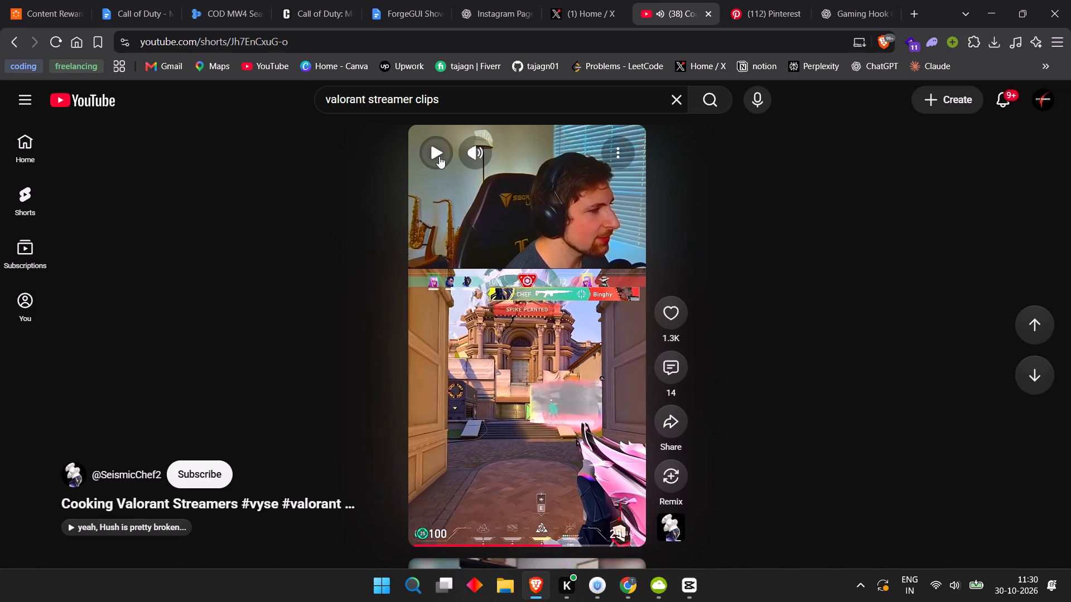
From 4K Video Downloader+, open the folder of downloaded clips, check the running "Cooking Valorant Streamers" download, and minimise the downloader.
left_click(691, 584)
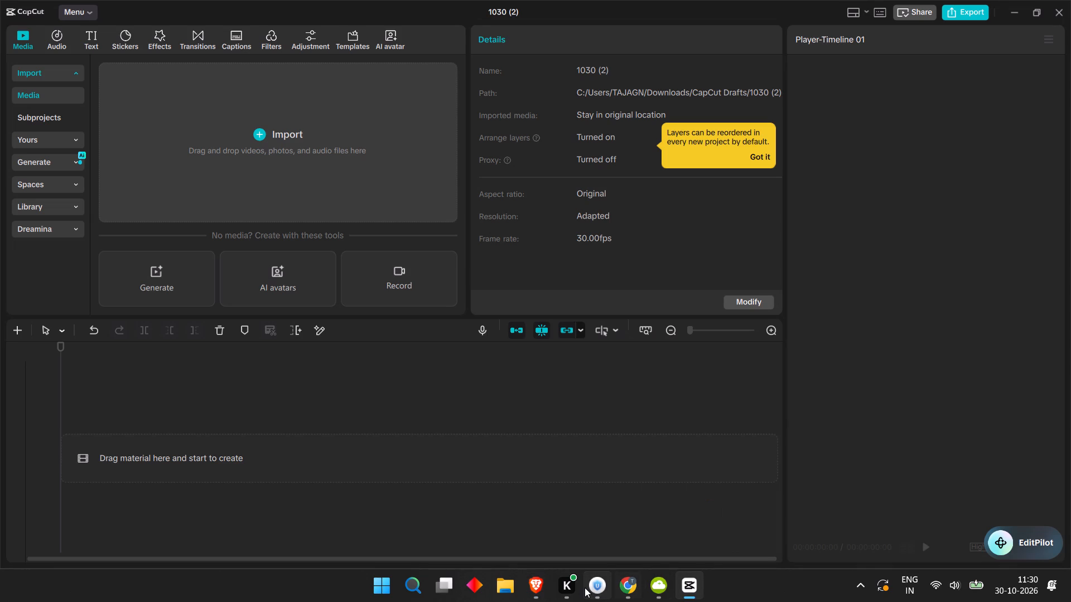
left_click(542, 590)
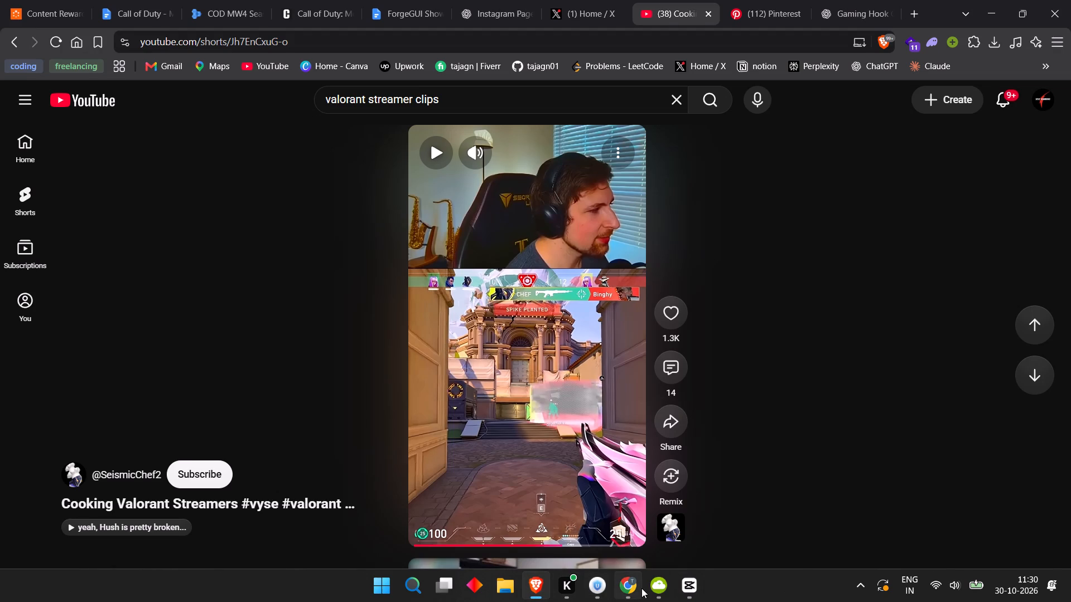
left_click(649, 587)
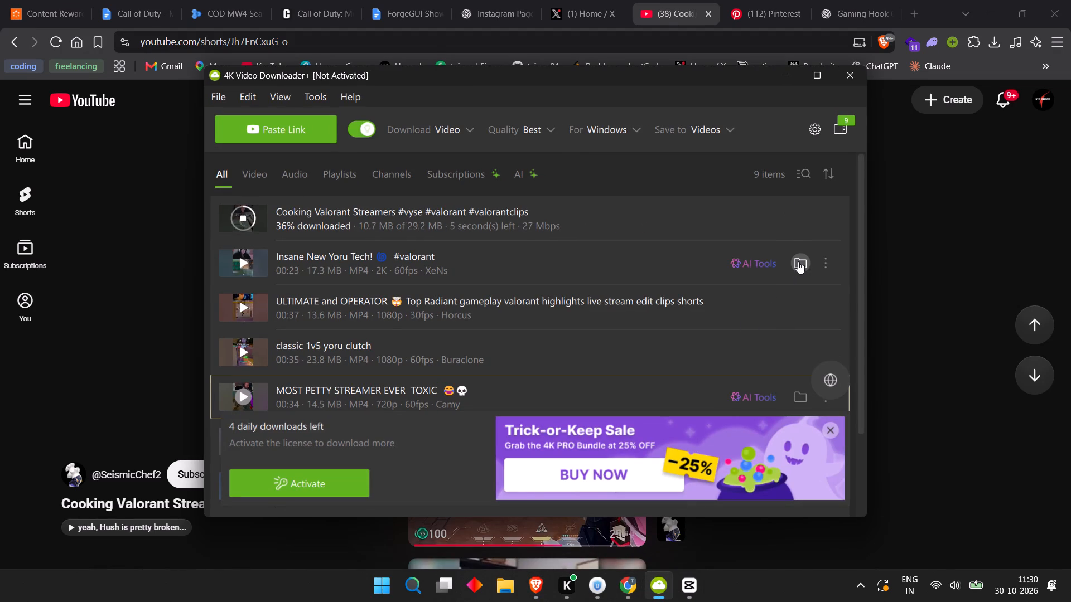
left_click(798, 261)
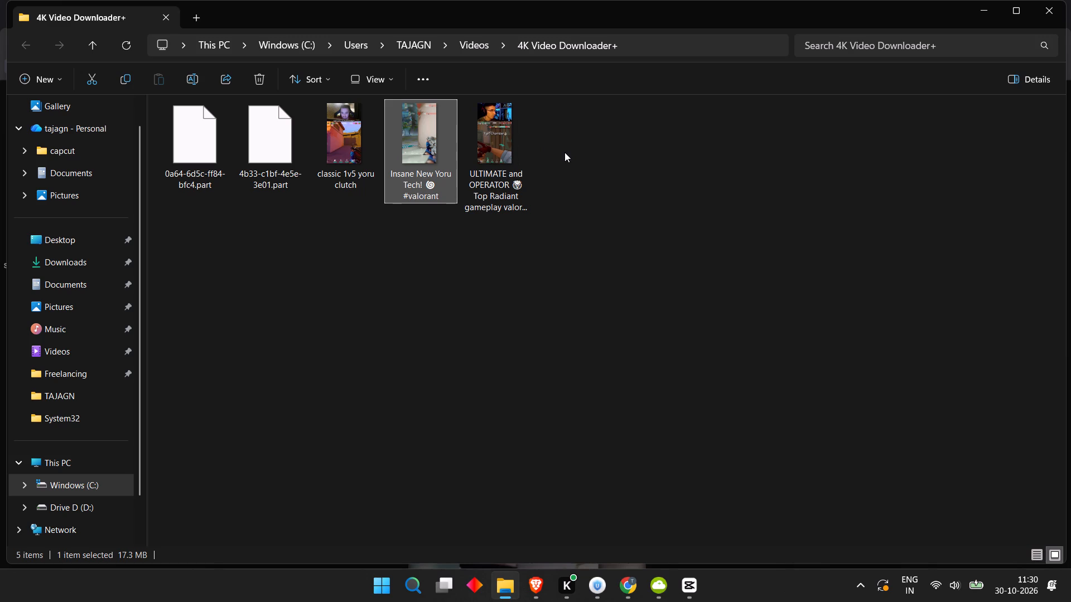
left_click(648, 598)
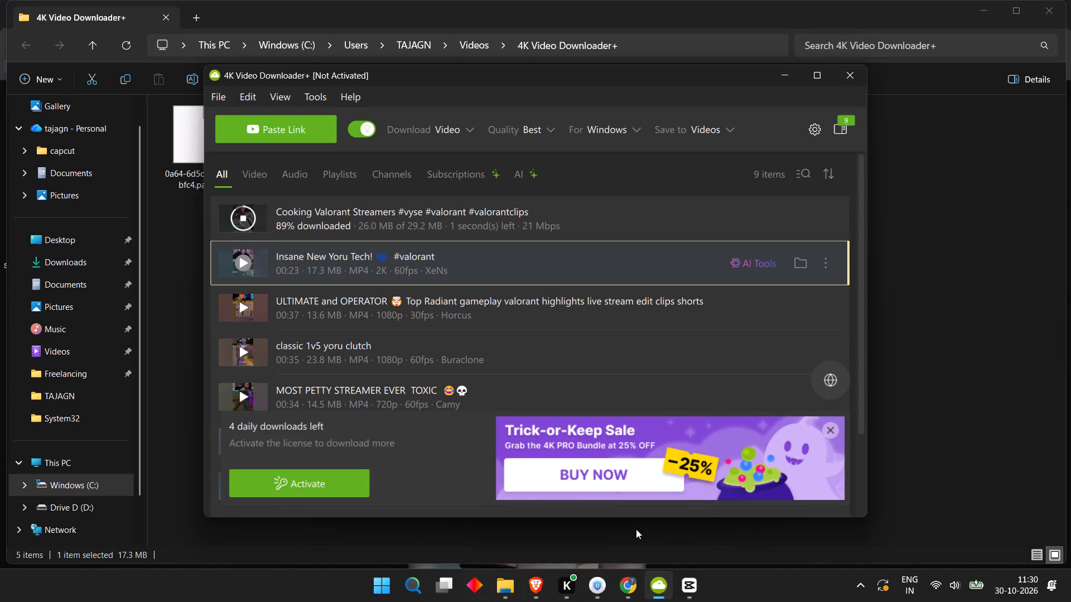
left_click(793, 82)
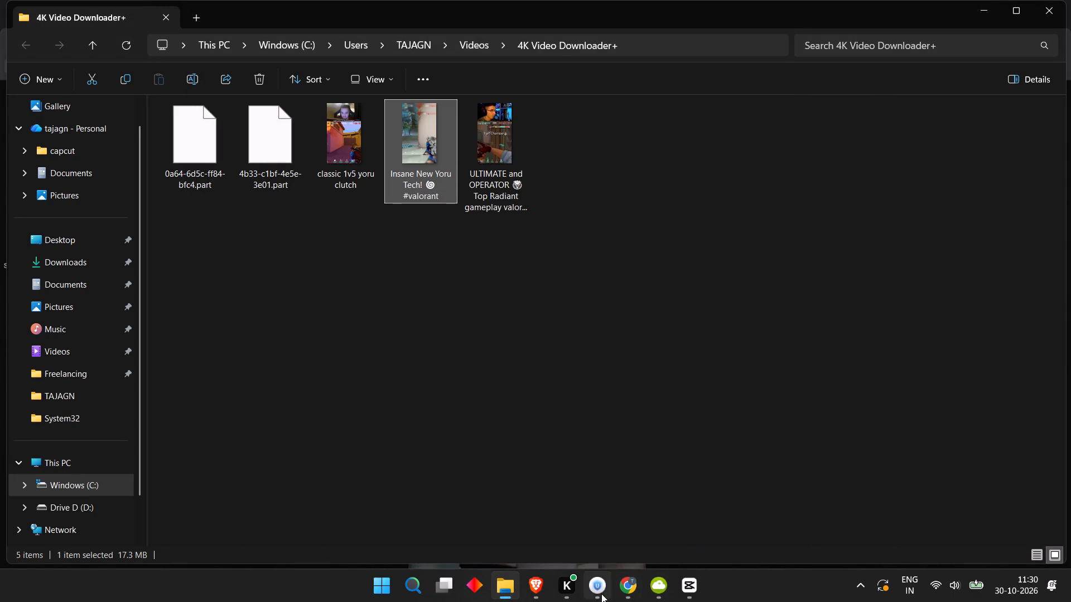
Select all four downloaded Valorant clips in the folder and import them into the CapCut project's media.
left_click(510, 182)
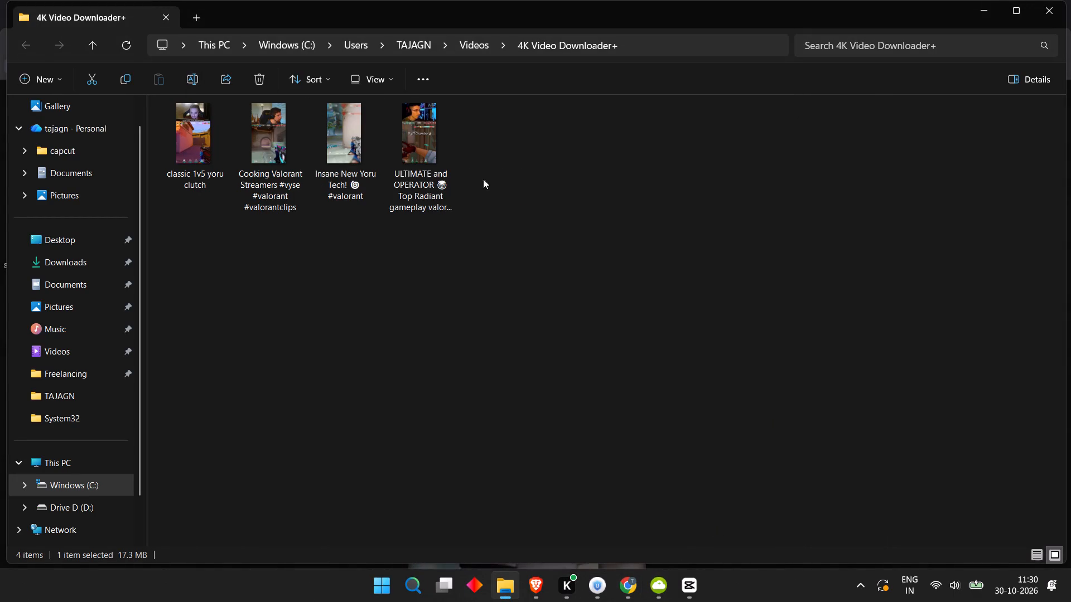
left_click_drag(507, 168, 181, 139)
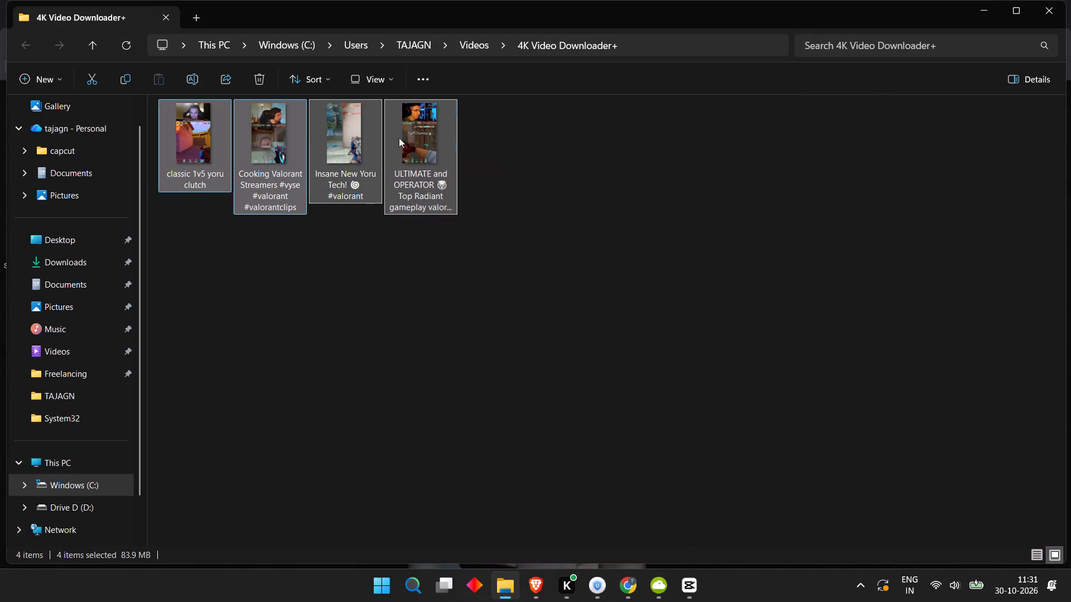
left_click_drag(416, 128, 721, 586)
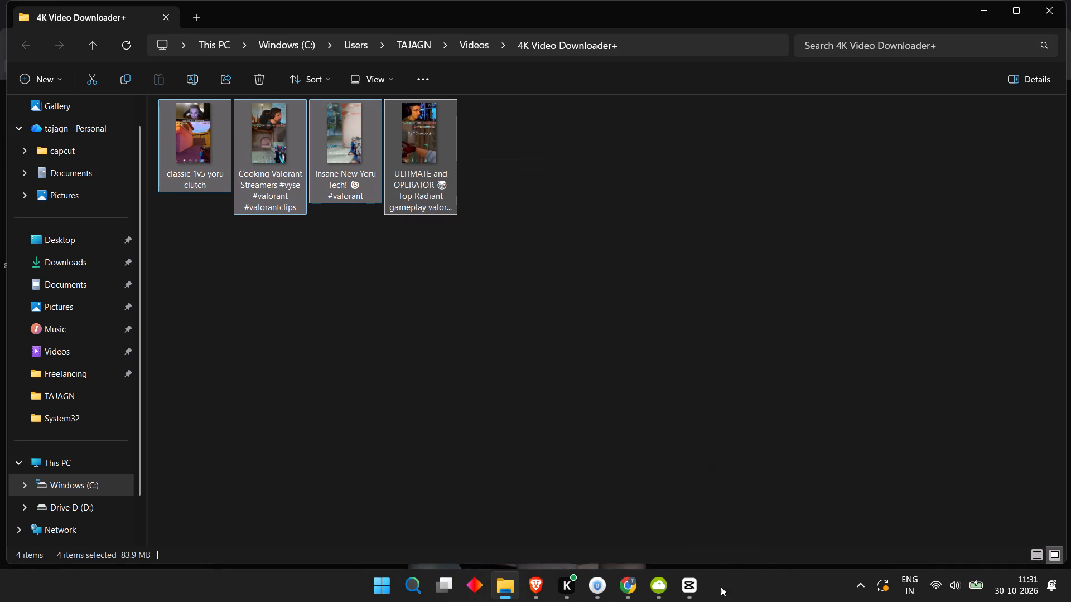
left_click_drag(721, 586, 301, 176)
left_click(262, 236)
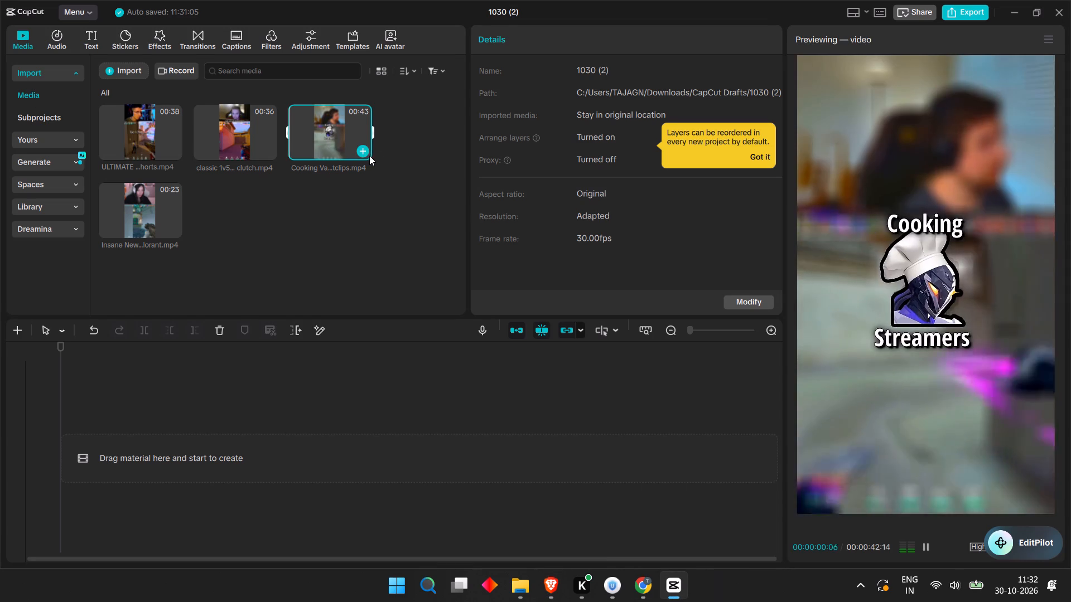
left_click(364, 155)
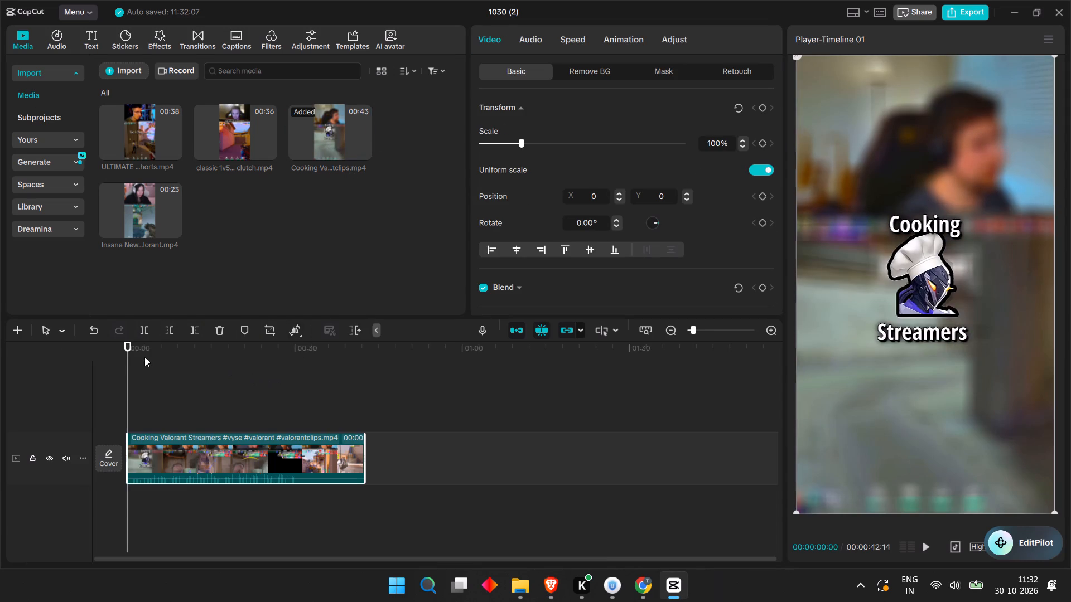
Play through the "Cooking Valorant Streamers" clip to find the cut point and split it at about 6 seconds.
key("space")
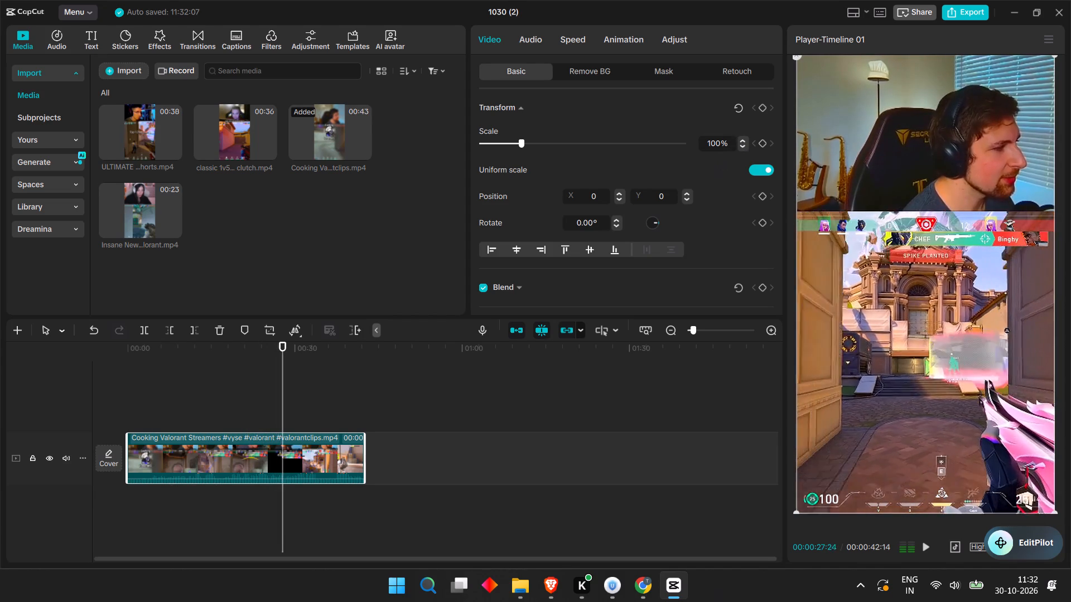
left_click_drag(291, 358, 202, 376)
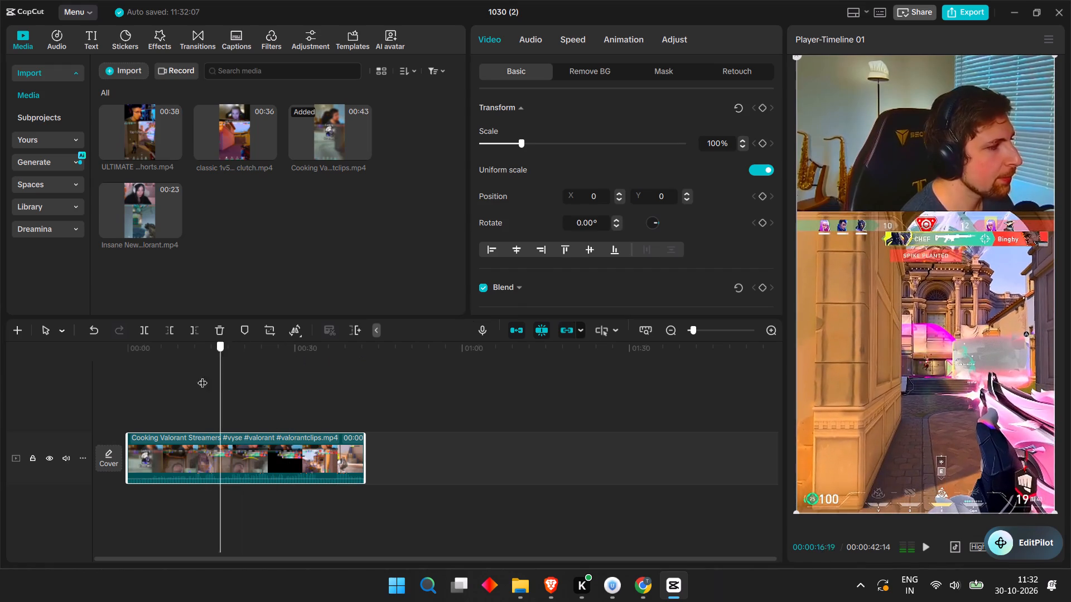
left_click_drag(202, 376, 144, 383)
key("space")
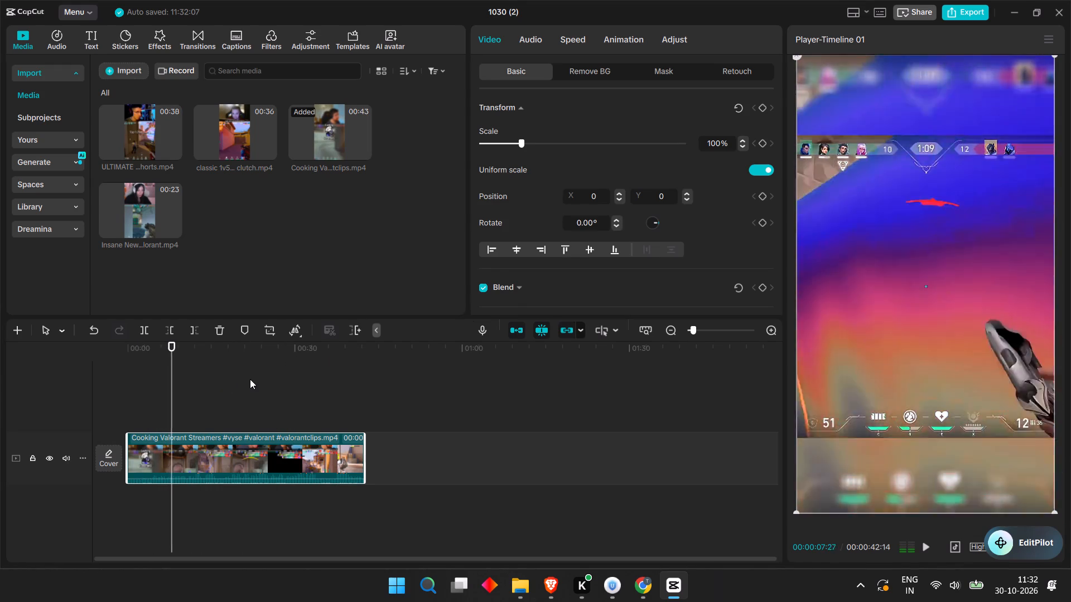
key("space")
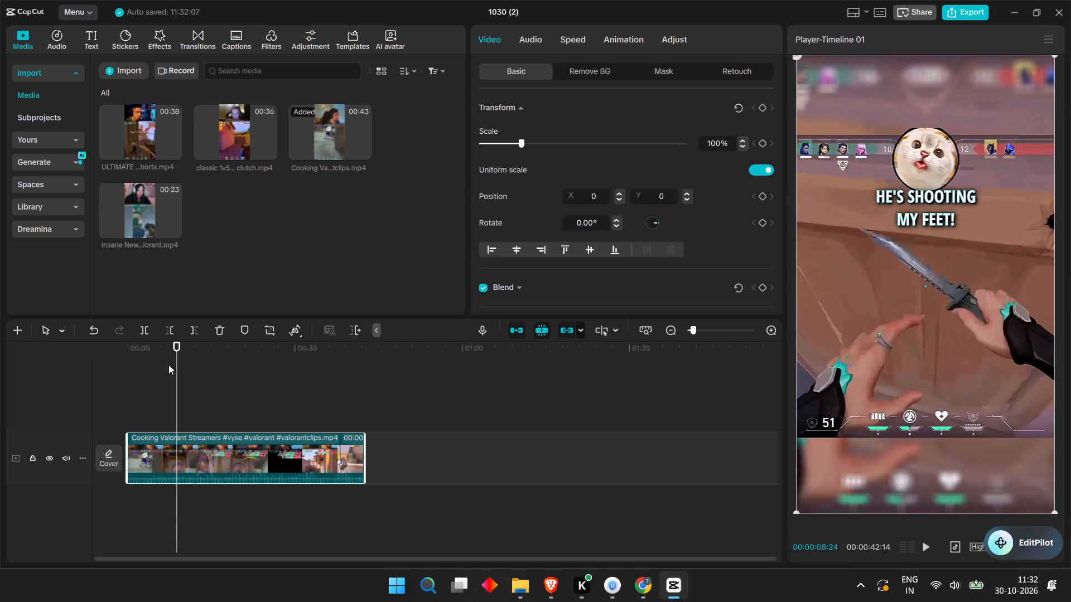
left_click_drag(173, 358, 163, 362)
key("ctrl+b")
Play on to the next cut point, split the clip at about 12 seconds and delete the section between the two splits.
key("space")
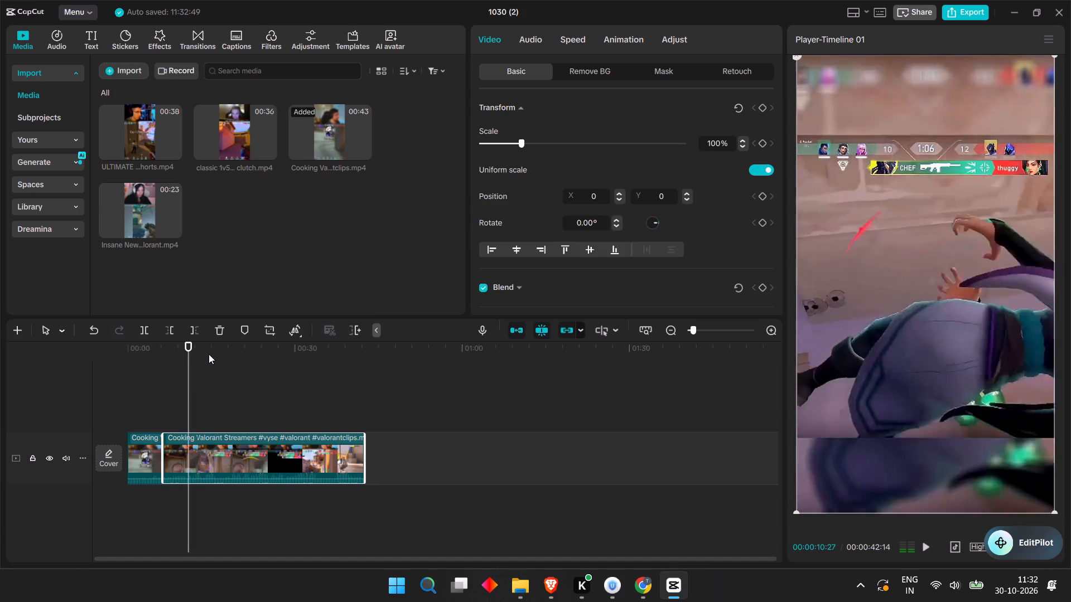
key("space")
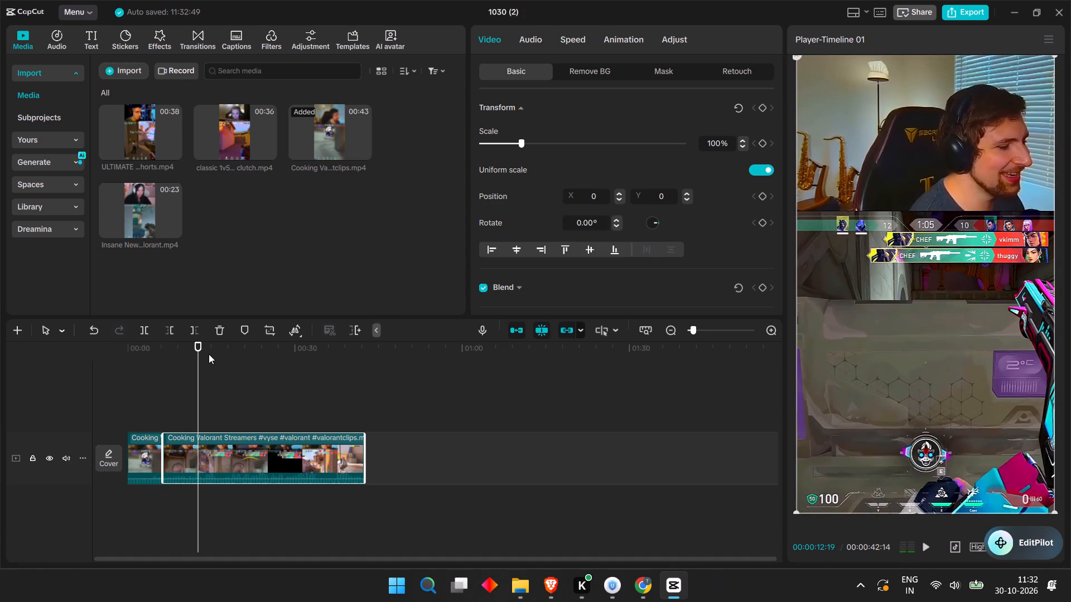
left_click(197, 353)
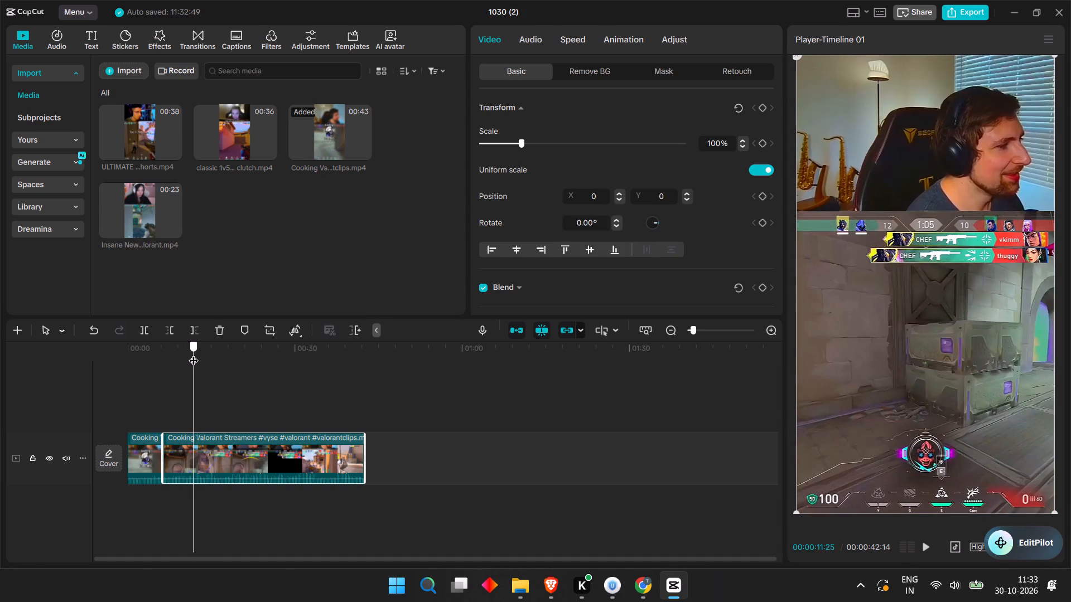
key("ctrl+b")
left_click(179, 449)
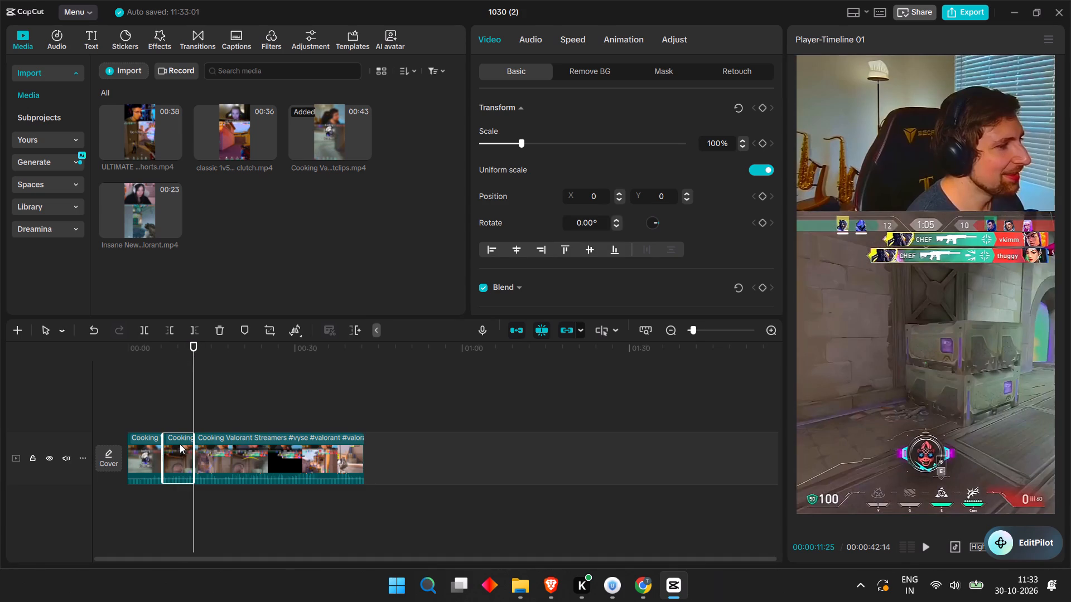
key("BackSpace")
Review playback across the new join, split the footage at about 10.6 and 14.5 seconds, and delete the section between those cuts.
left_click_drag(188, 367, 164, 367)
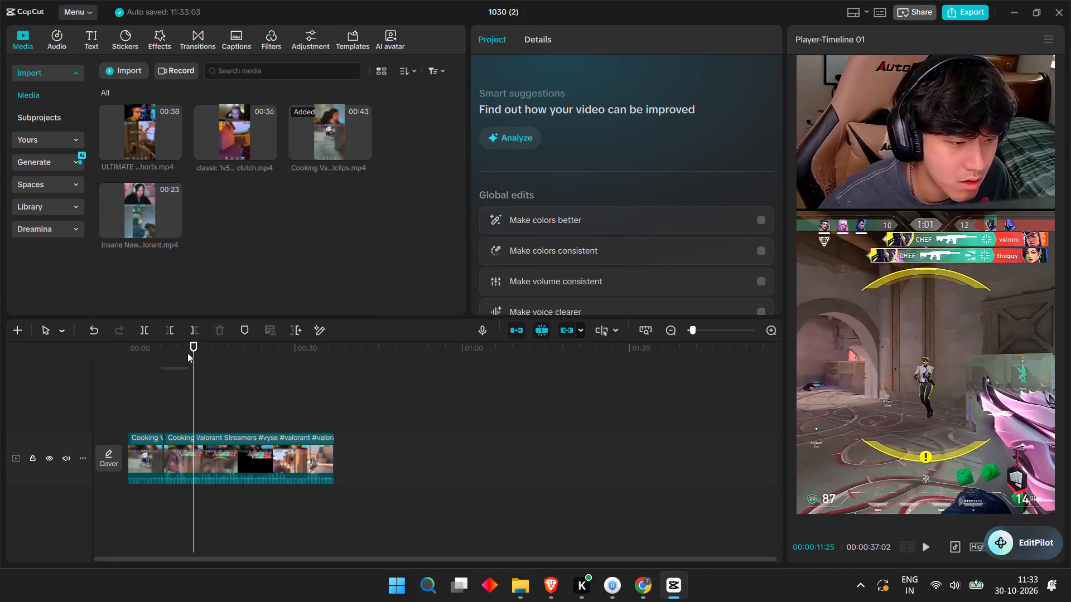
left_click_drag(192, 347, 148, 356)
key("space")
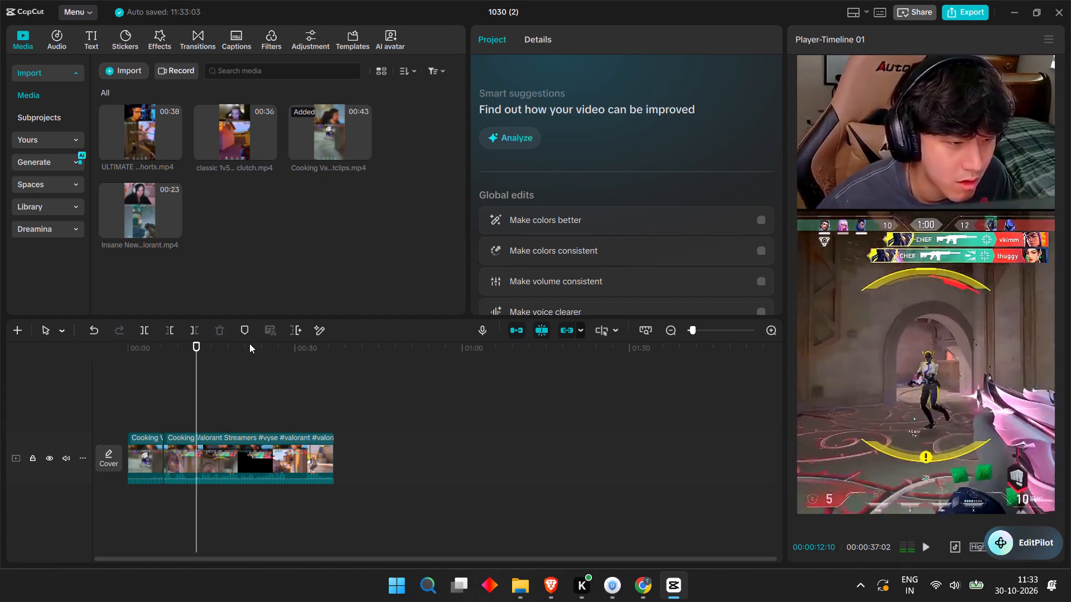
left_click_drag(208, 352, 208, 352)
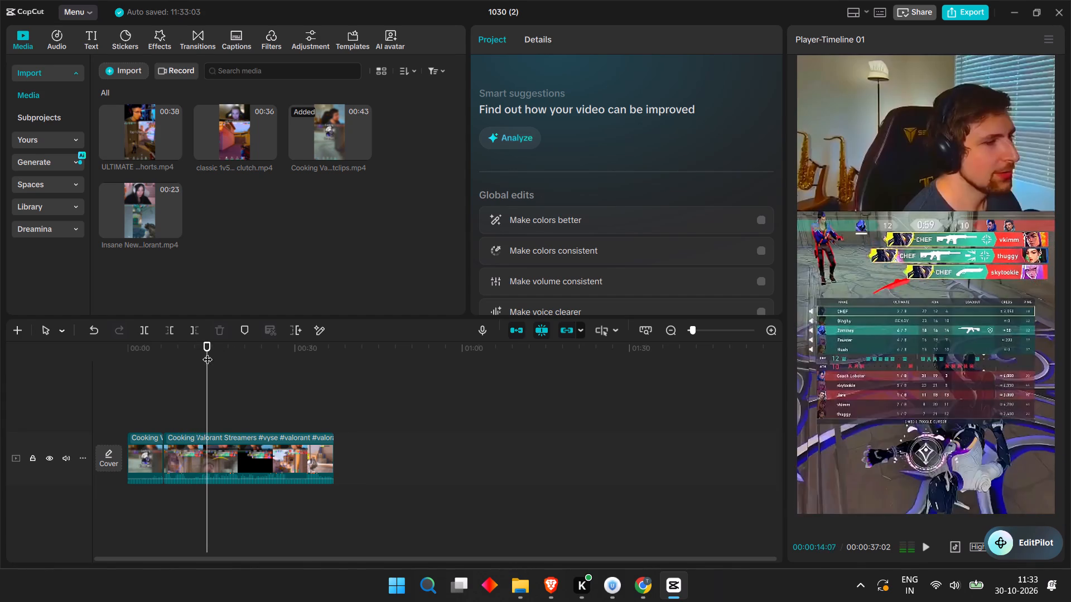
left_click_drag(208, 352, 192, 361)
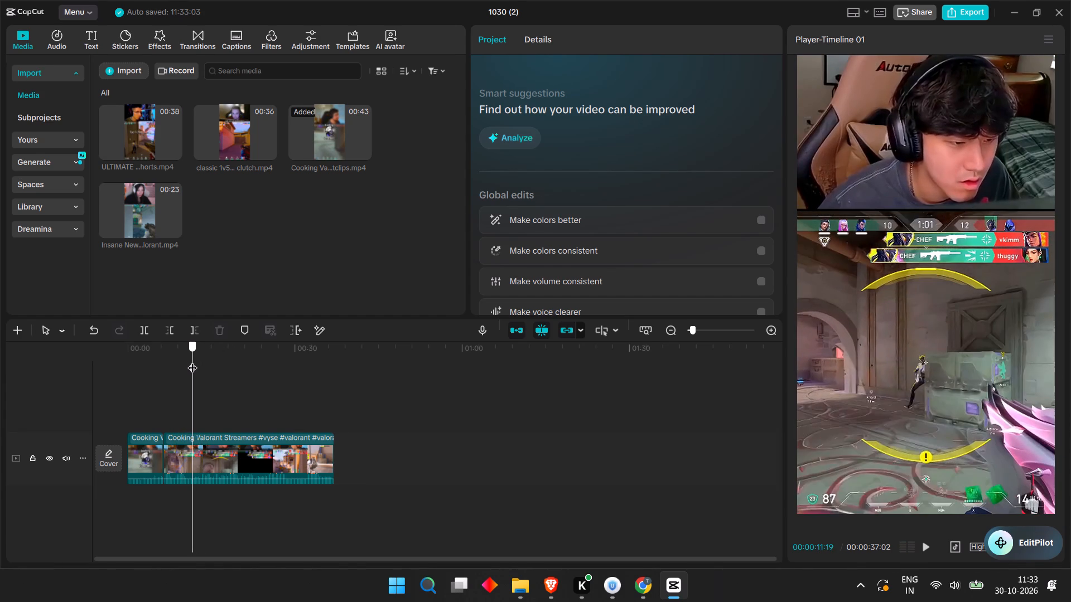
left_click_drag(192, 361, 187, 362)
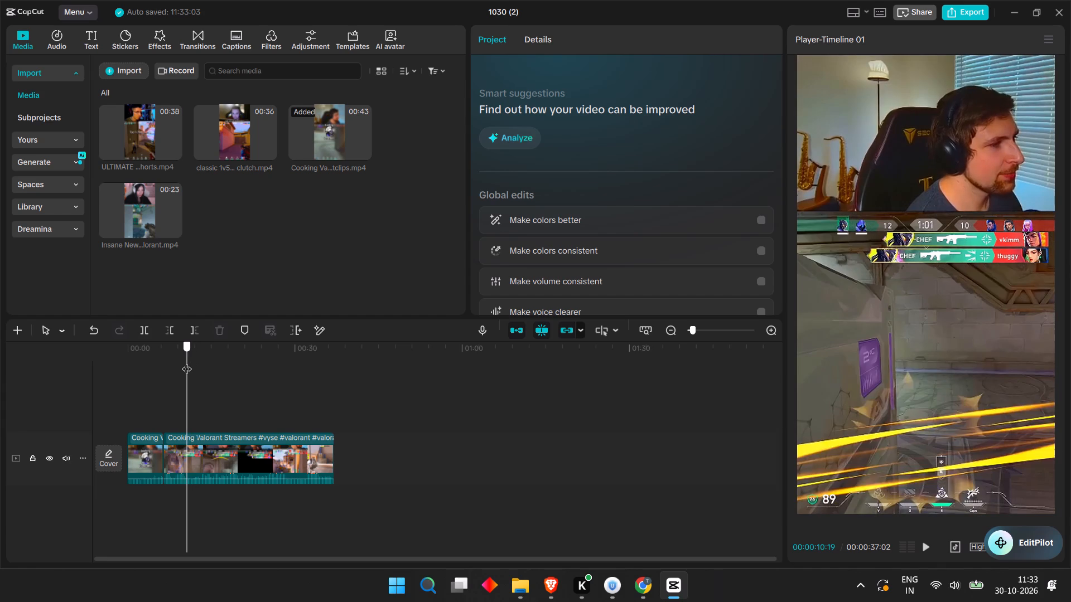
key("ctrl+b")
key("space")
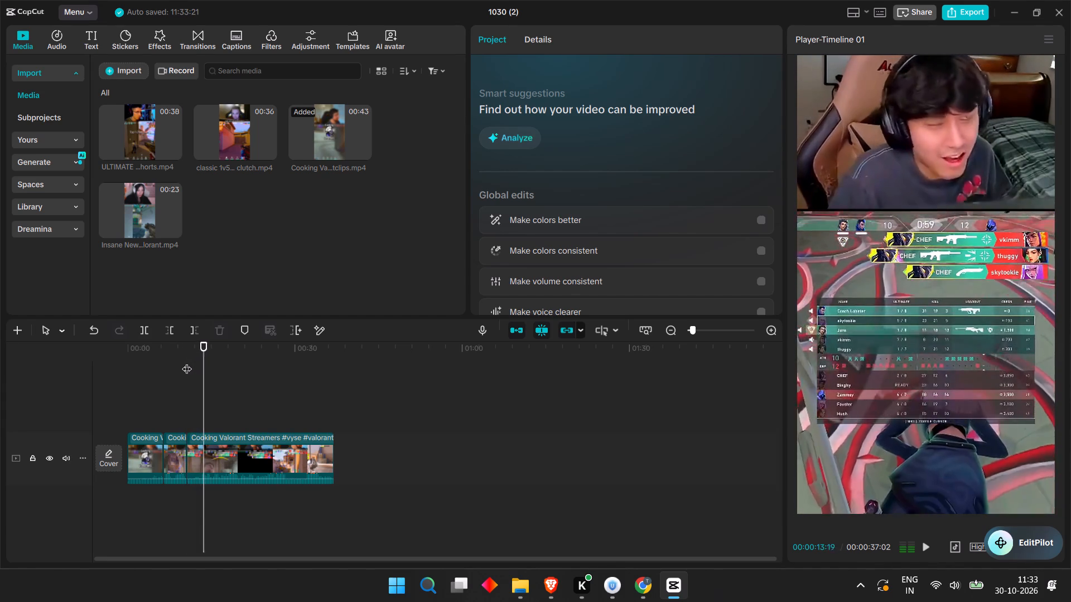
key("space")
key("ctrl+b")
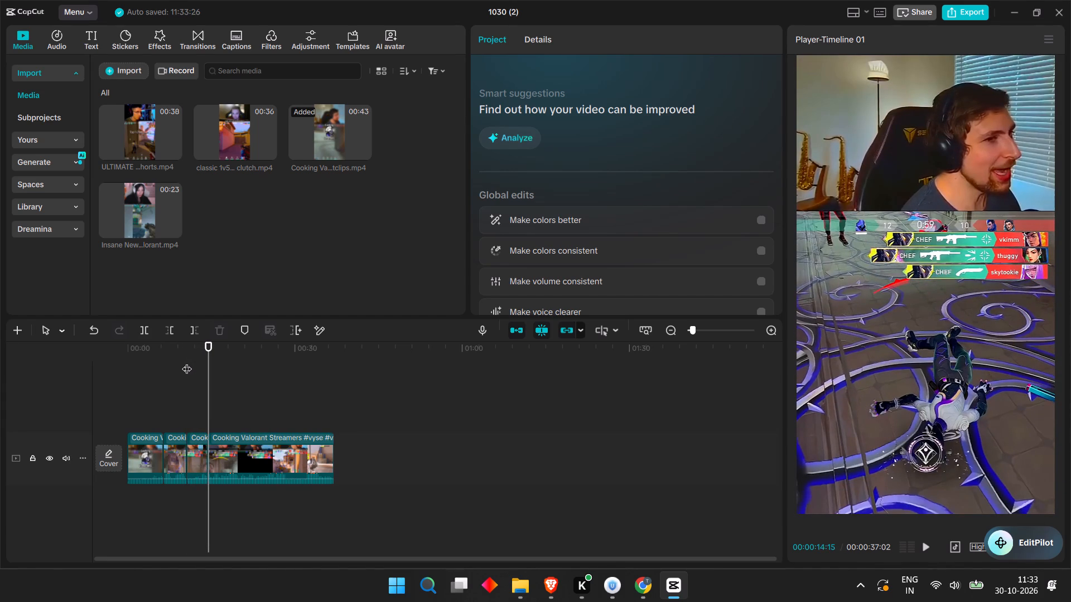
left_click(205, 445)
key("BackSpace")
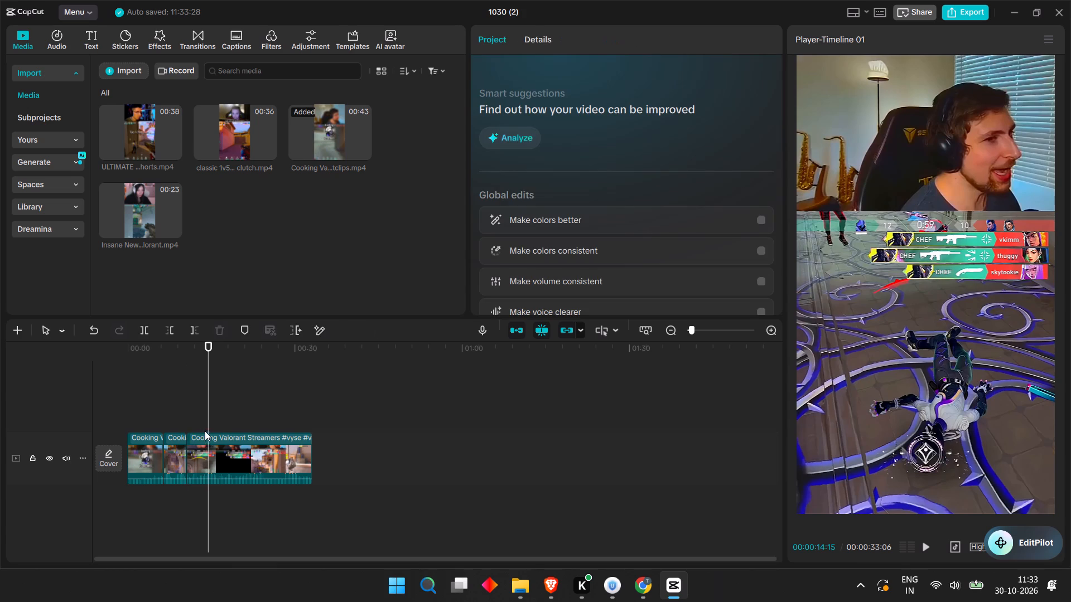
Play the remaining footage to the end and set the speed of all three clip segments to 1.10x.
left_click_drag(212, 373, 185, 376)
key("space")
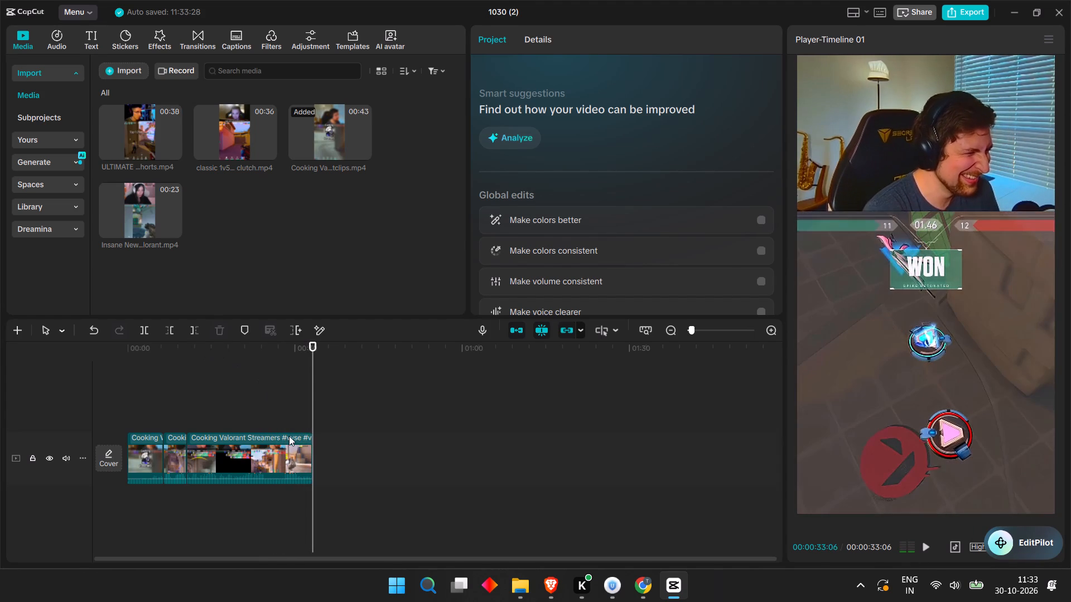
left_click(289, 438)
left_click(337, 449)
left_click_drag(356, 460, 139, 431)
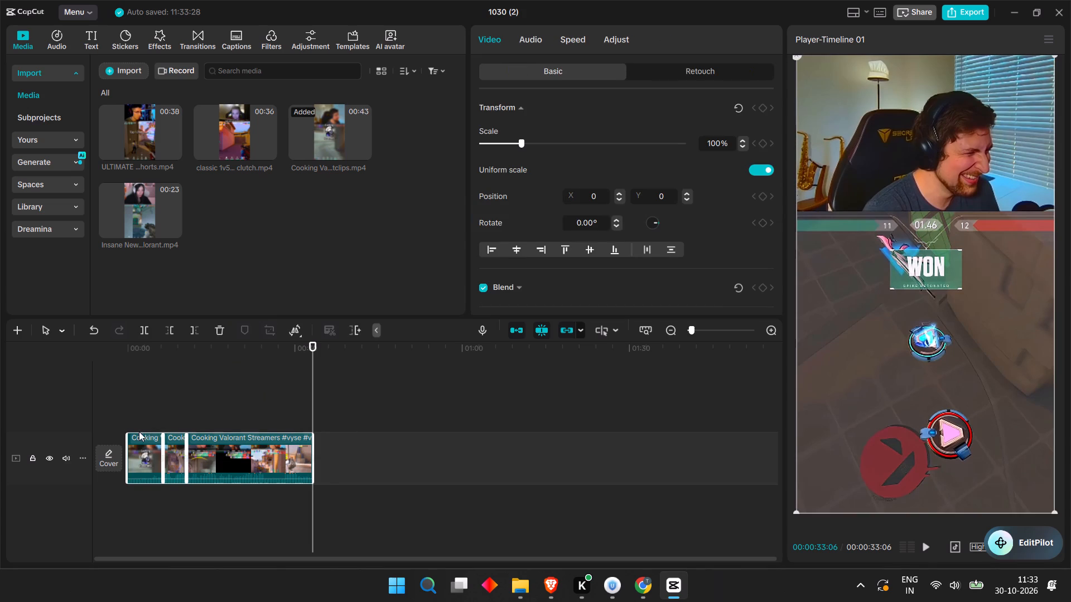
left_click(553, 31)
left_click(563, 33)
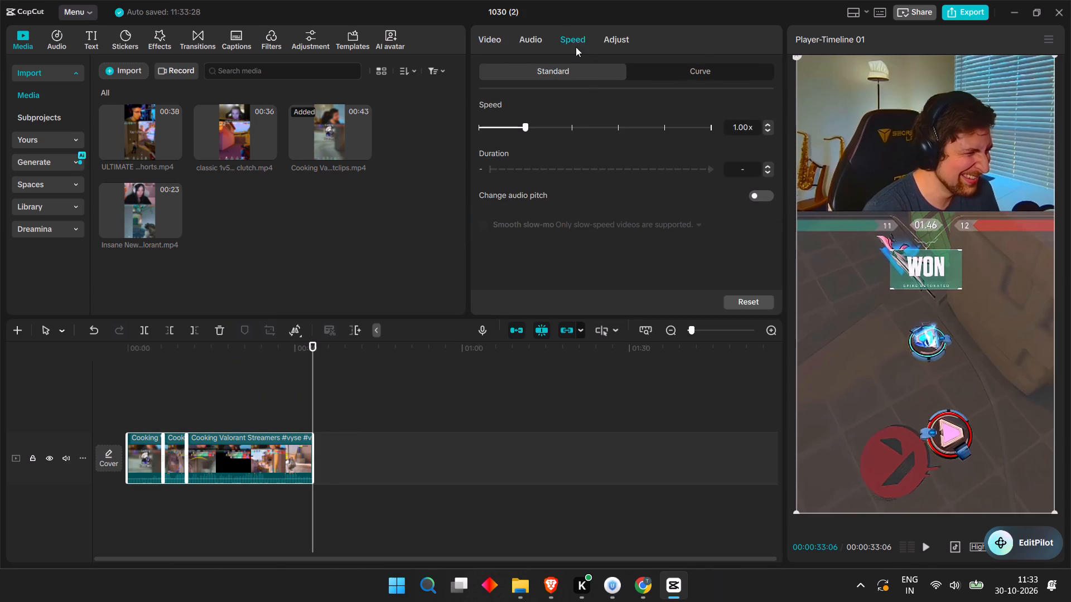
left_click(767, 124)
left_click(249, 399)
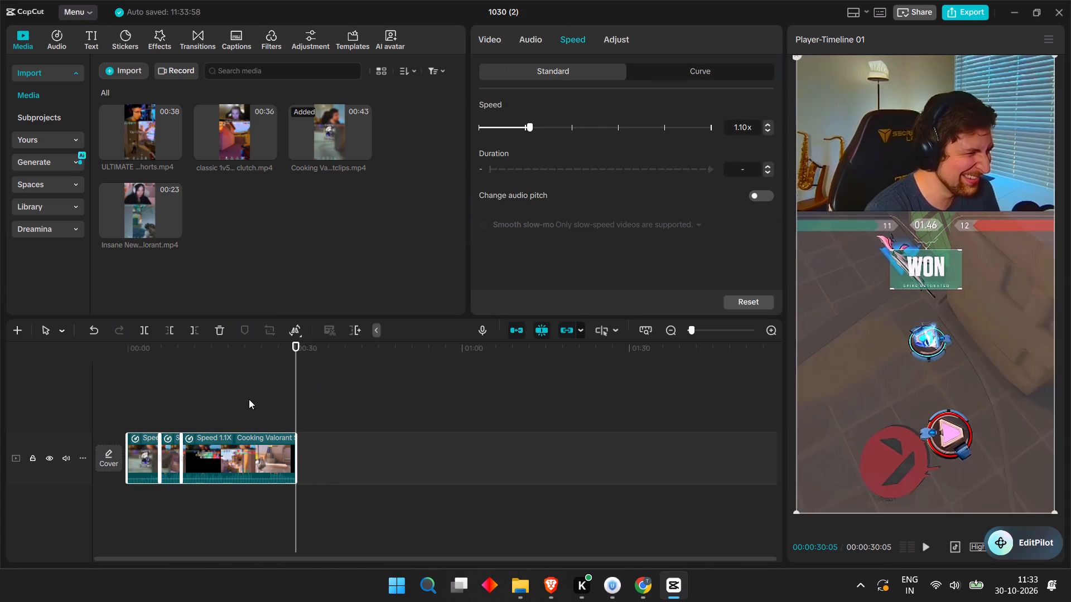
Add the black library clip as an overlay from the start, stretch it to 00:00:30:05 and cover the frame's lower part at Y -1365.
left_click_drag(240, 354, 75, 357)
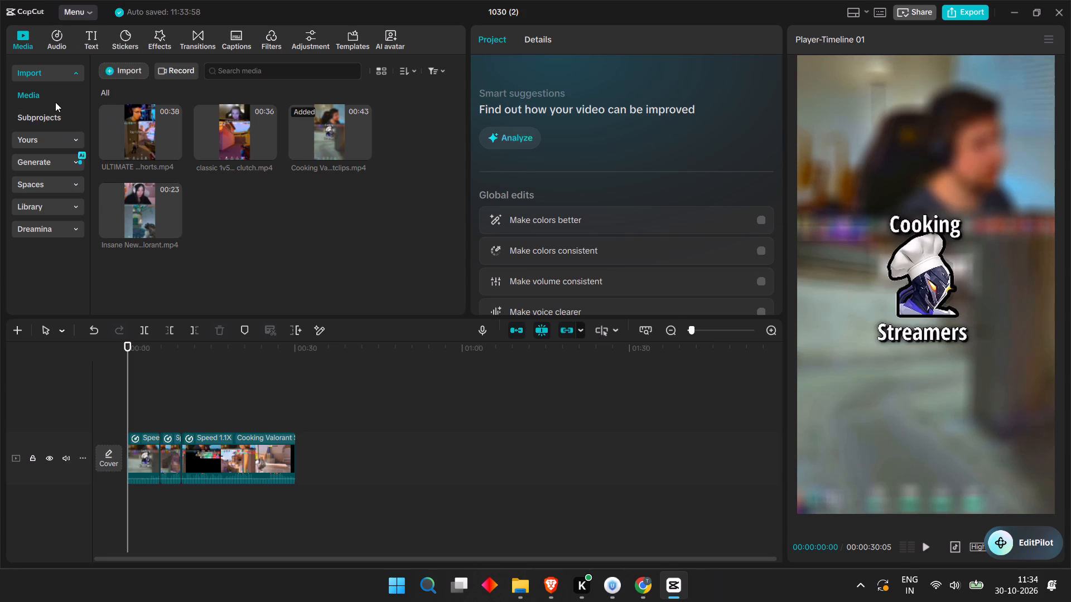
left_click(44, 202)
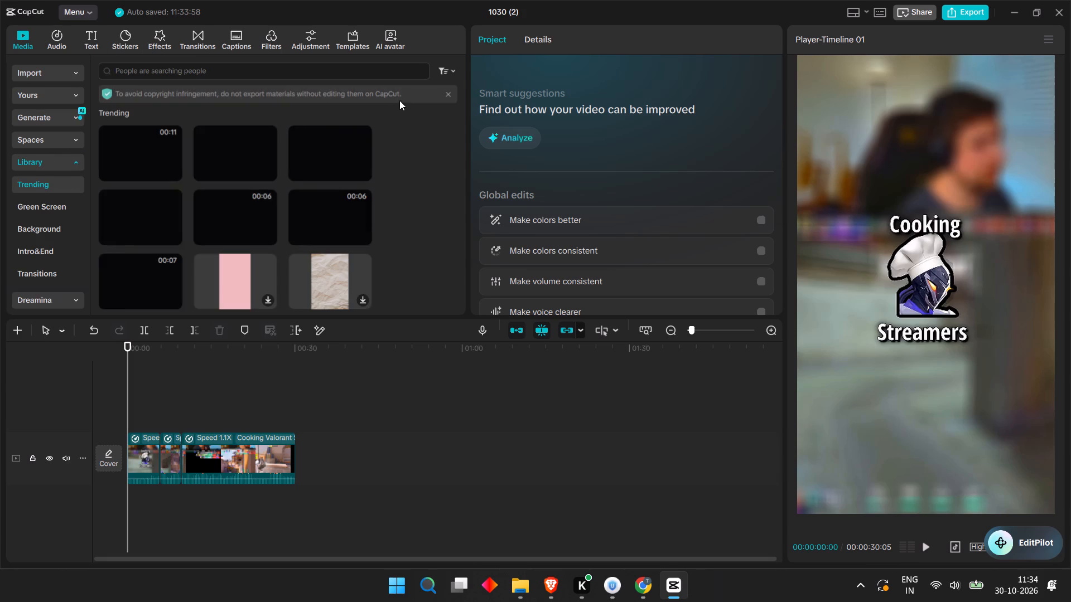
left_click(363, 170)
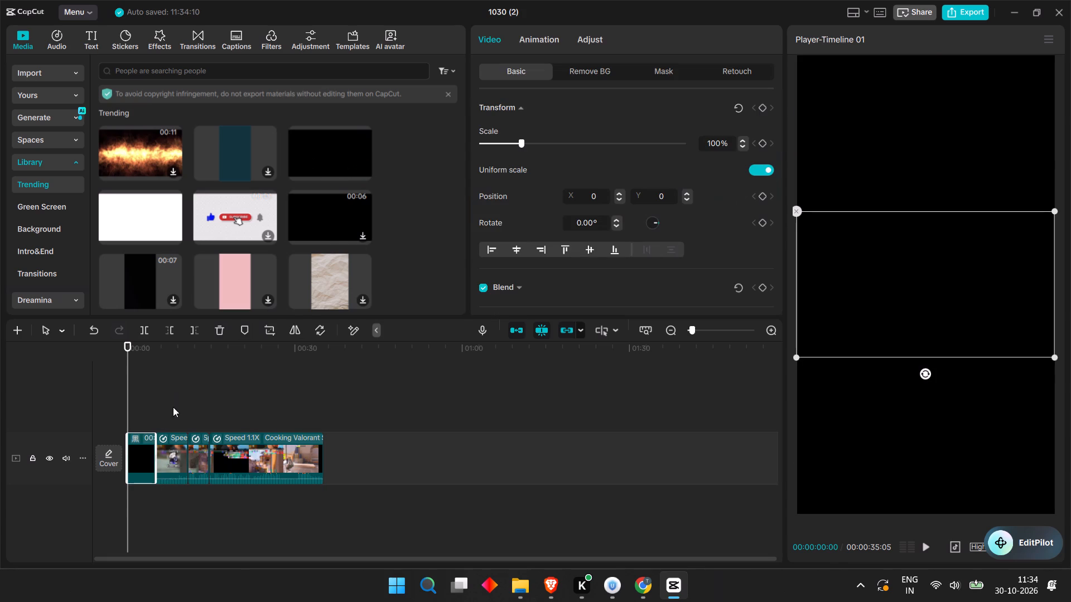
left_click_drag(144, 454, 144, 405)
left_click_drag(156, 411, 293, 422)
left_click_drag(909, 294, 905, 458)
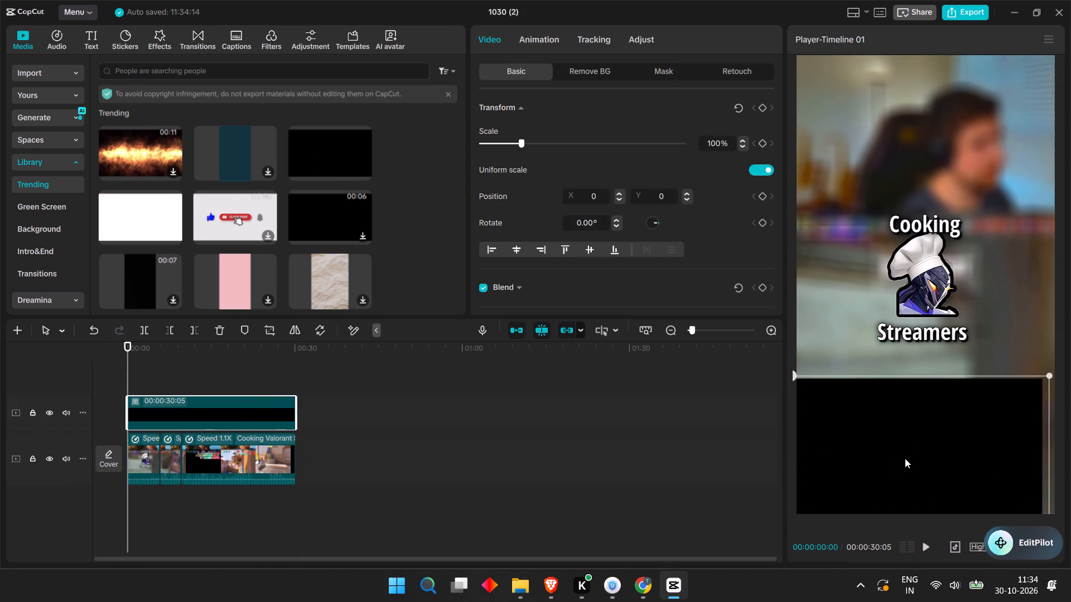
left_click_drag(905, 458, 908, 457)
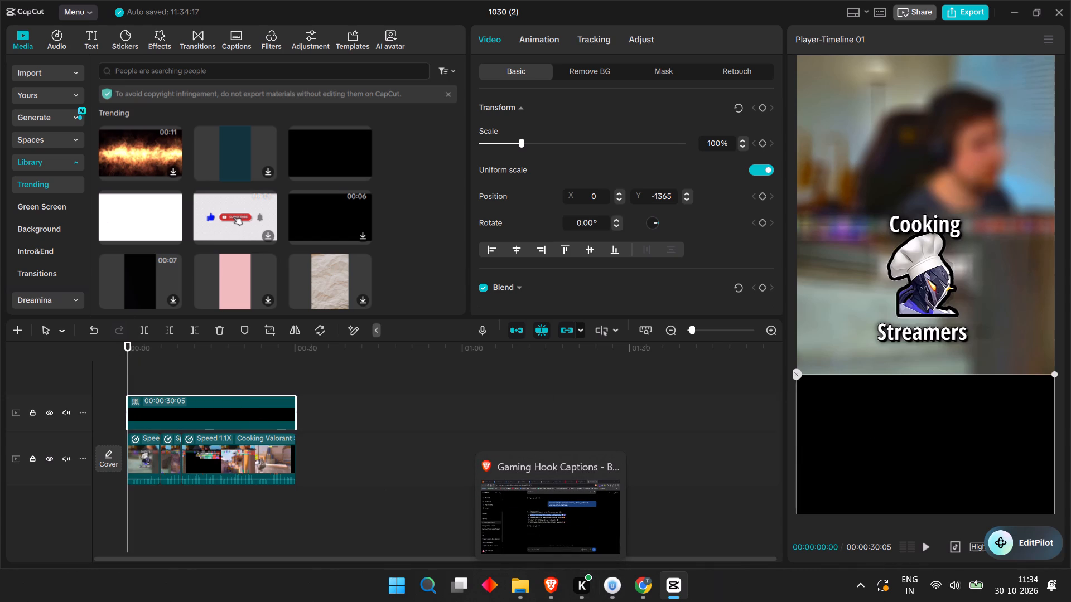
Add a default text spanning the whole reel and replace its content with the copied hook line "BRO JUST TURNED INTO A ONE-TAP MACHINE" with emojis.
left_click(87, 37)
left_click(150, 114)
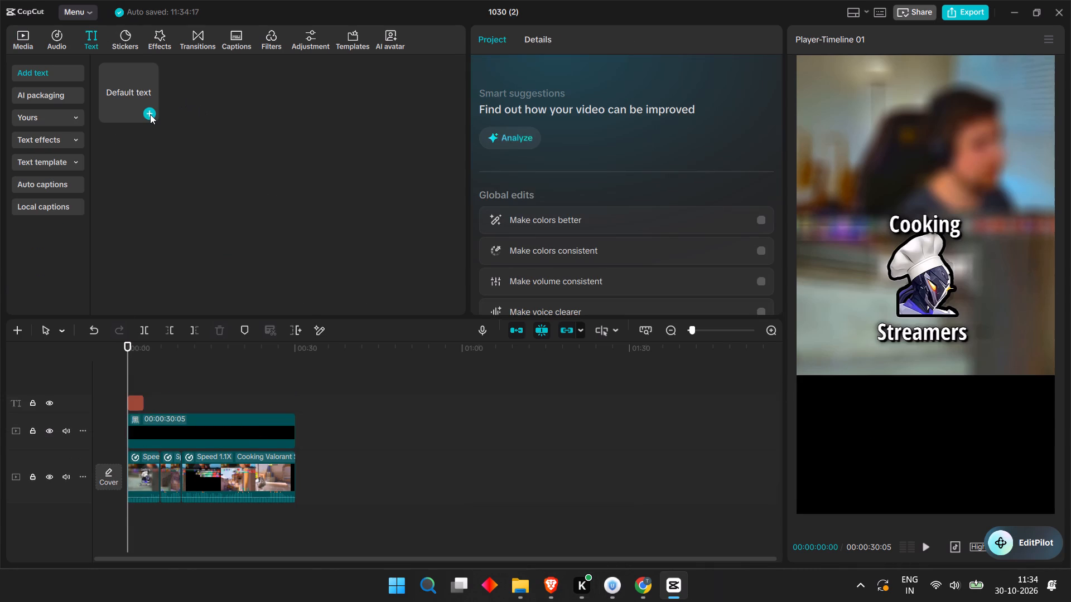
left_click_drag(144, 401, 278, 409)
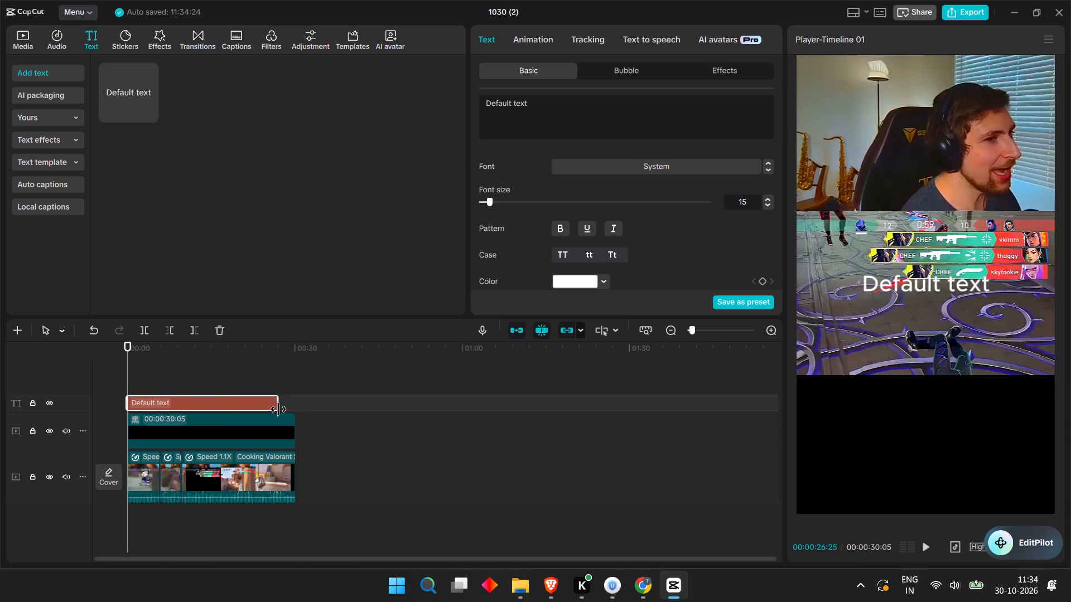
left_click_drag(278, 409, 293, 409)
left_click(545, 94)
left_click_drag(540, 108, 429, 103)
key("ctrl+v")
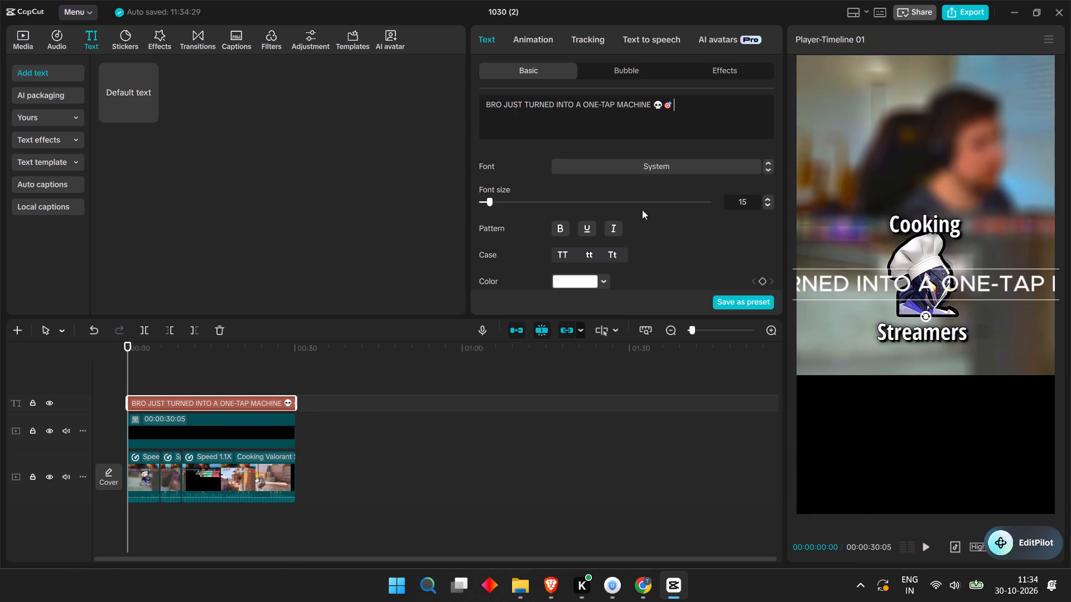
Set the hook text's font to Rubik-Bold and apply the white preset style with a black outline.
left_click(668, 164)
left_click(614, 344)
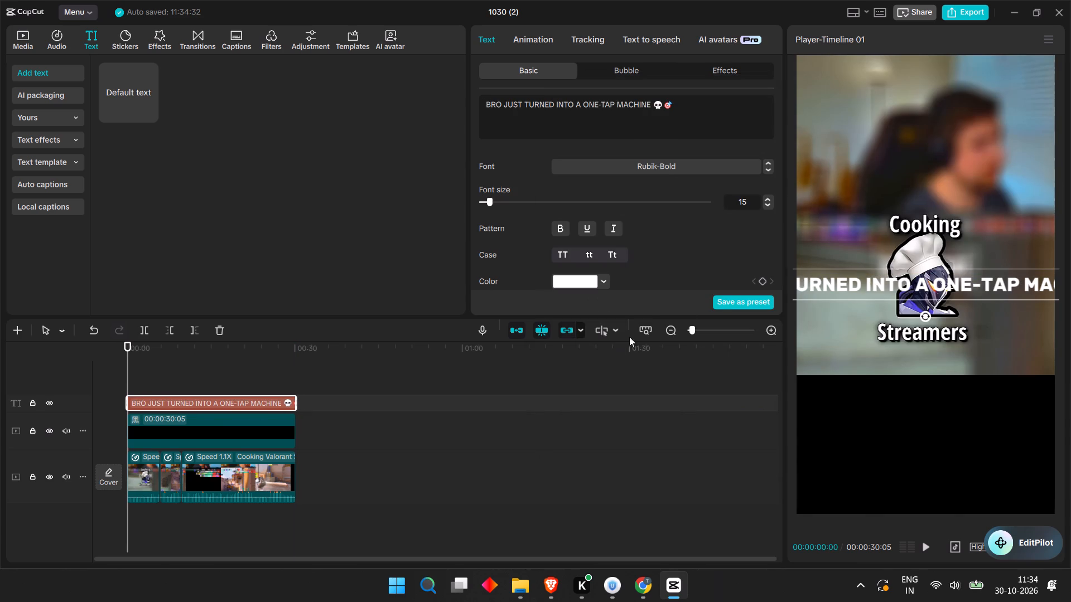
scroll(660, 237, "down", 2)
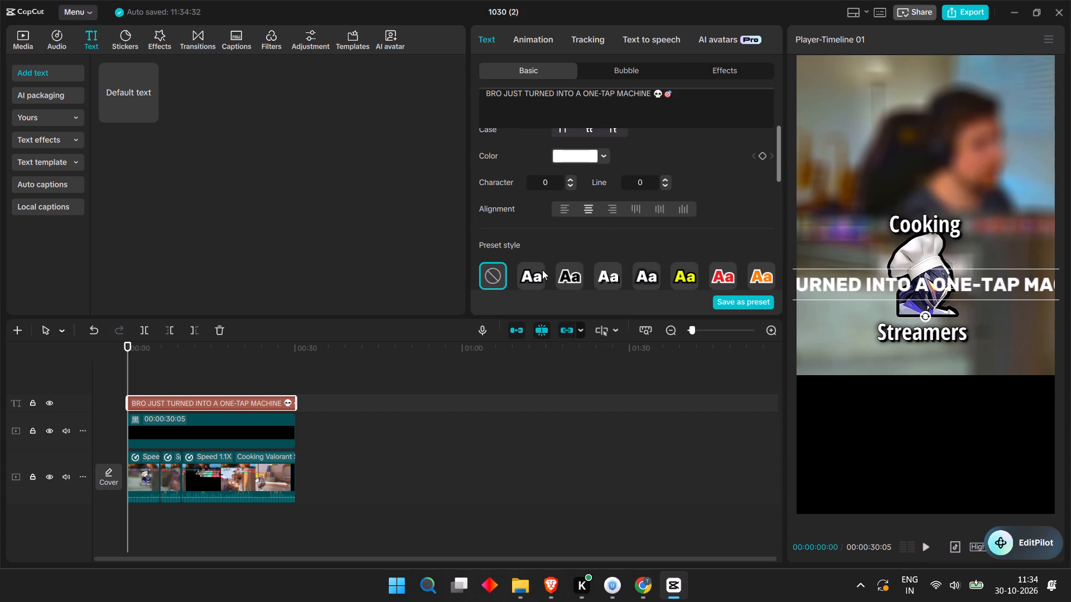
left_click(542, 270)
Shrink the hook text and move it, horizontally centred, to the upper edge of the black block.
left_click_drag(877, 273, 1043, 317)
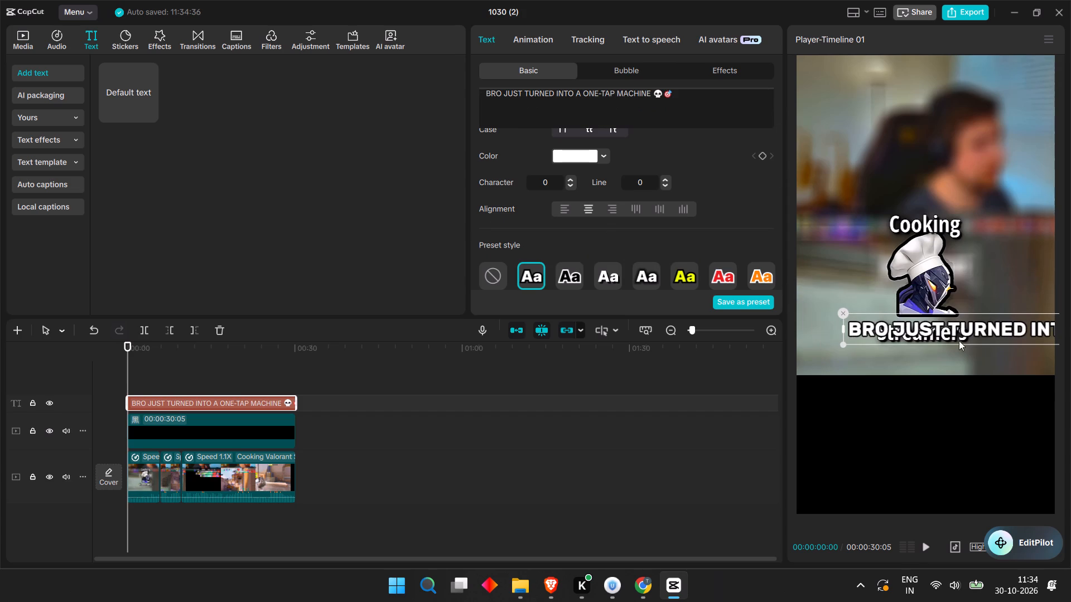
left_click_drag(842, 341, 986, 310)
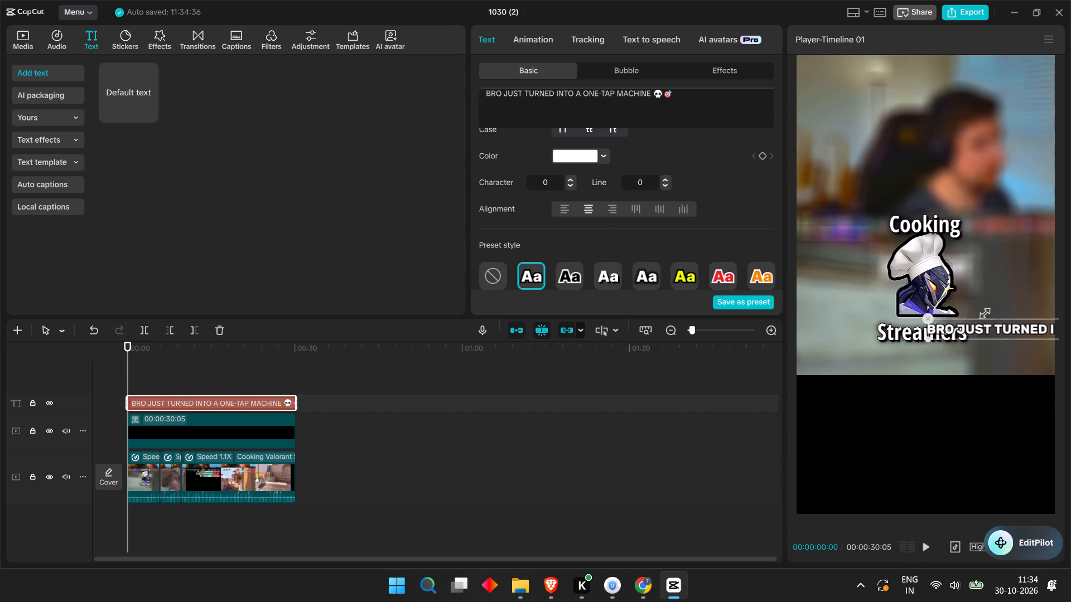
left_click_drag(986, 310, 1021, 308)
left_click_drag(1017, 325, 876, 381)
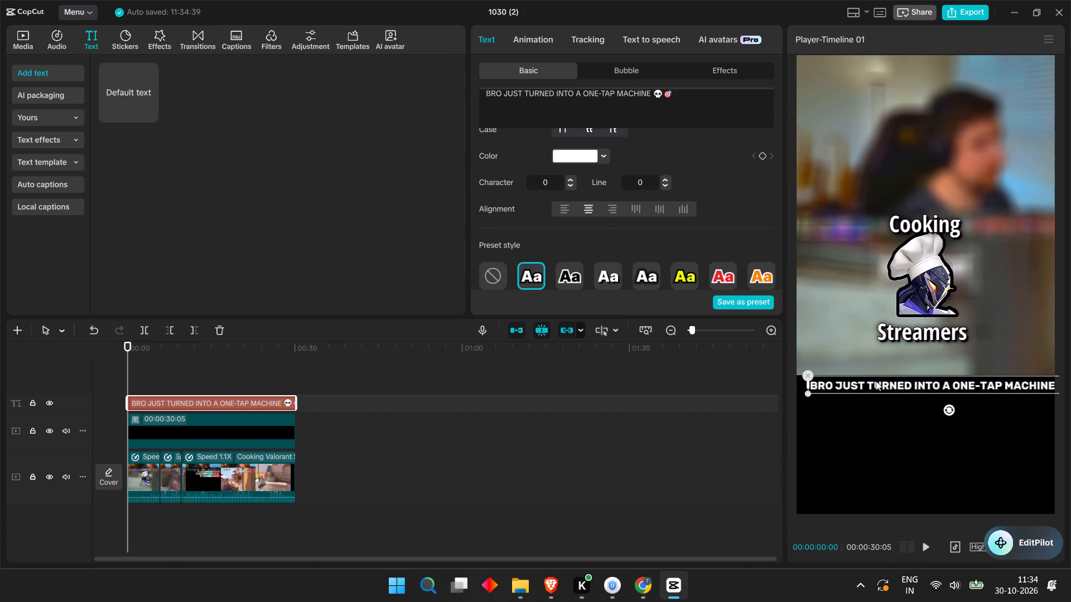
left_click_drag(876, 381, 855, 381)
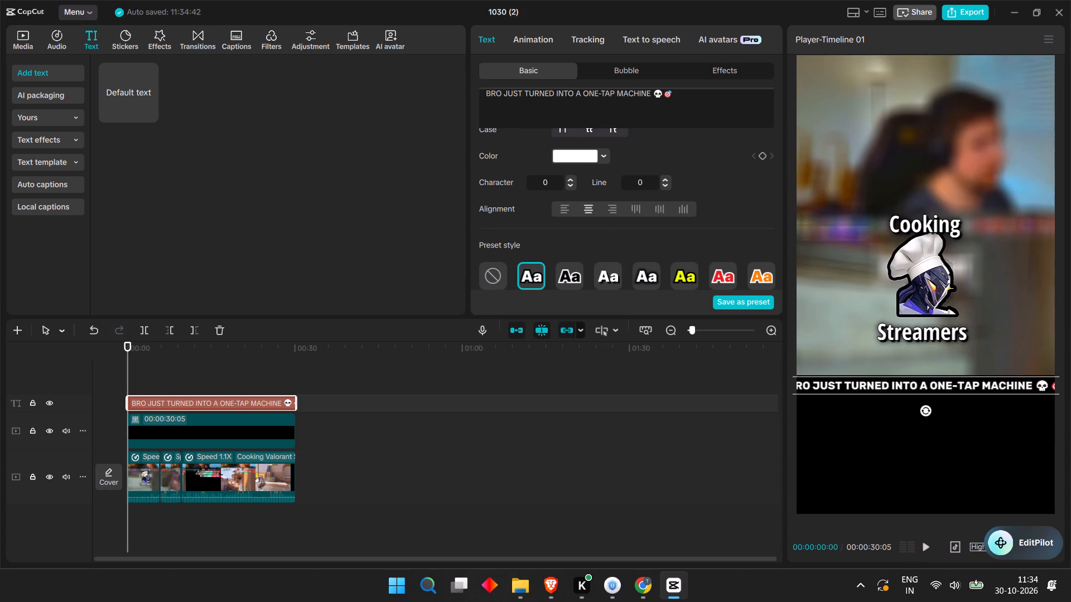
Break the hook text into two lines before "ONE-TAP MACHINE" and centre it just inside the top of the black block.
left_click(582, 95)
key("Return")
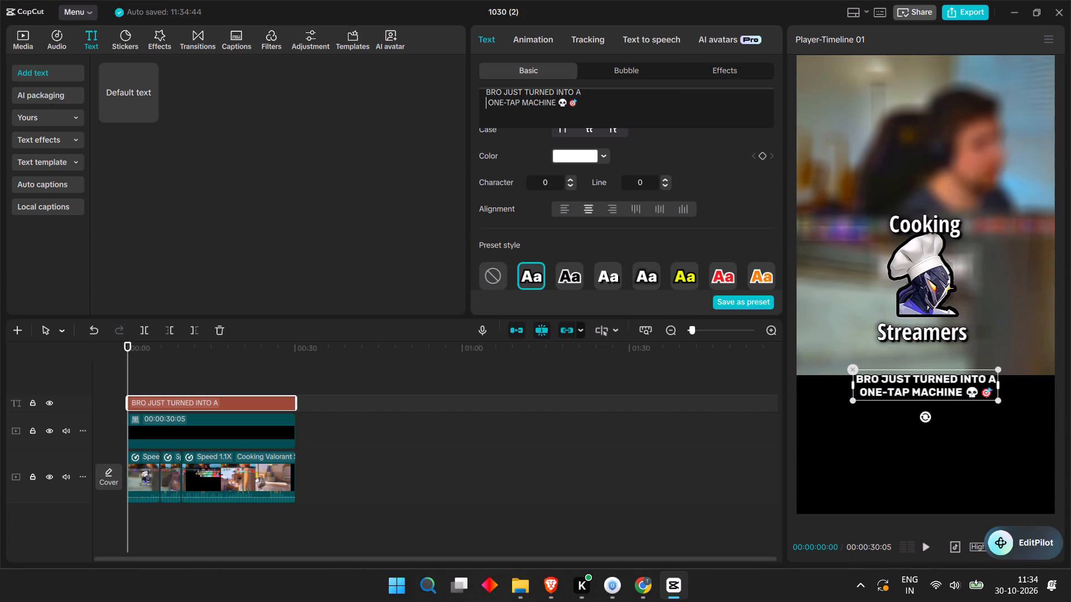
left_click_drag(909, 390, 895, 402)
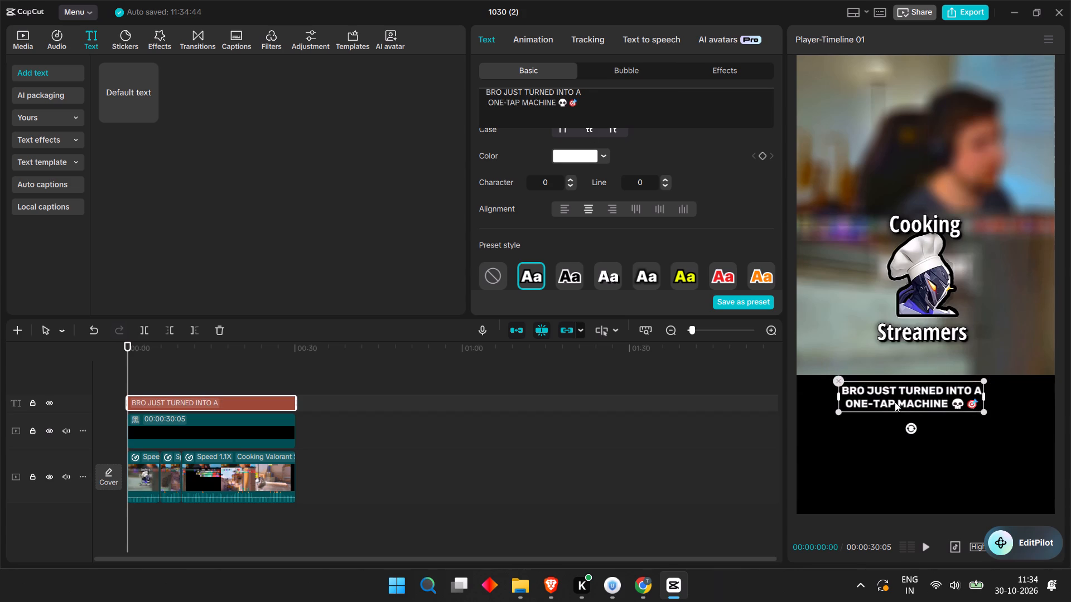
left_click_drag(895, 402, 909, 396)
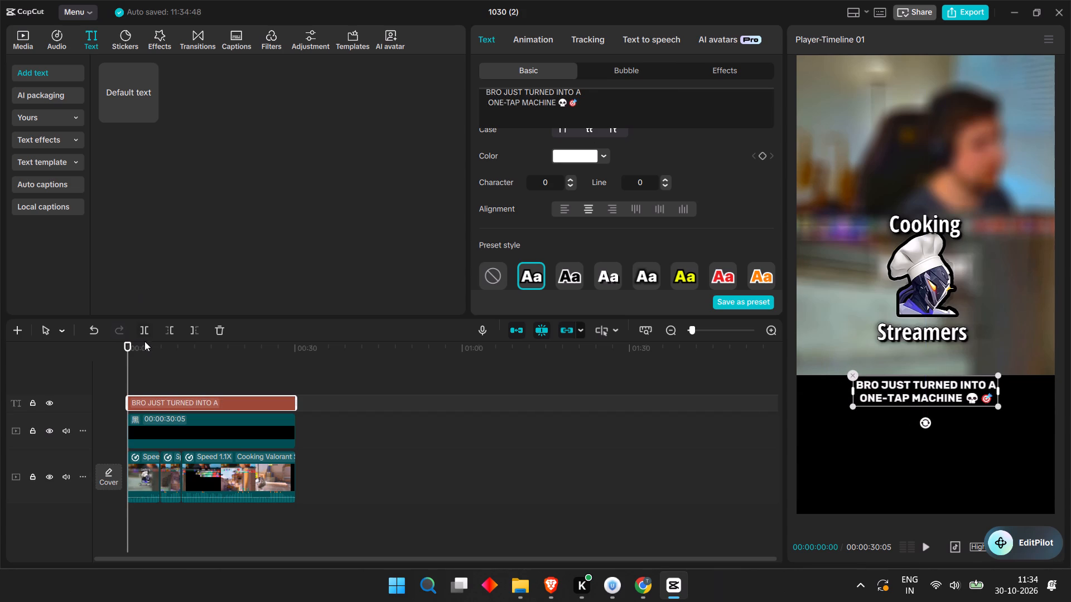
Play the reel's opening to find the cut point and split the first video clip at 00:00:01:28.
left_click(122, 344)
left_click_drag(124, 344, 104, 352)
left_click_drag(104, 352, 98, 352)
key("space")
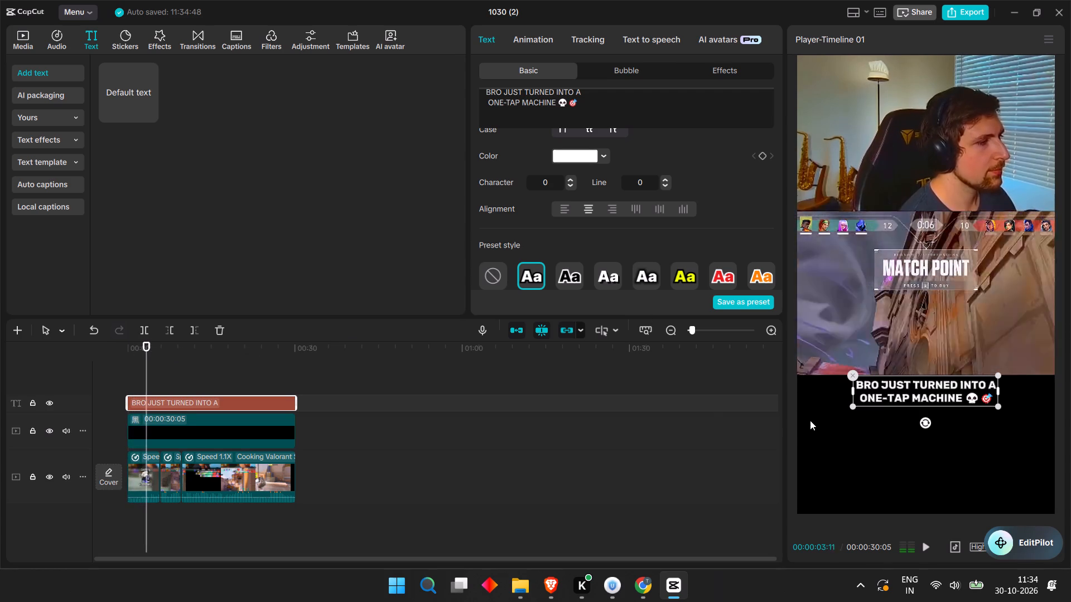
left_click_drag(148, 349, 137, 355)
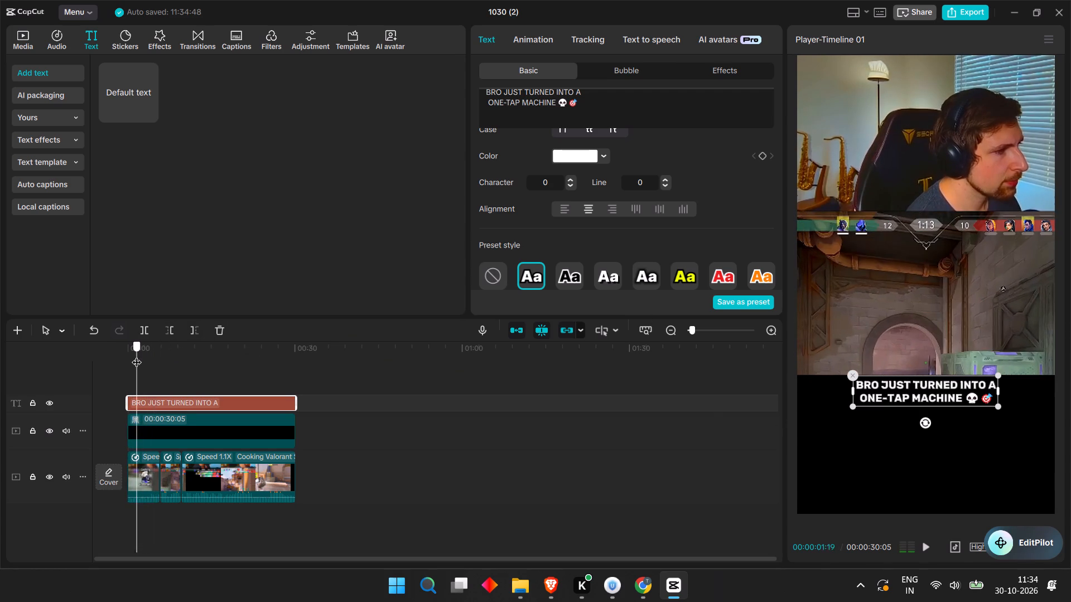
left_click_drag(137, 355, 138, 356)
left_click(147, 465)
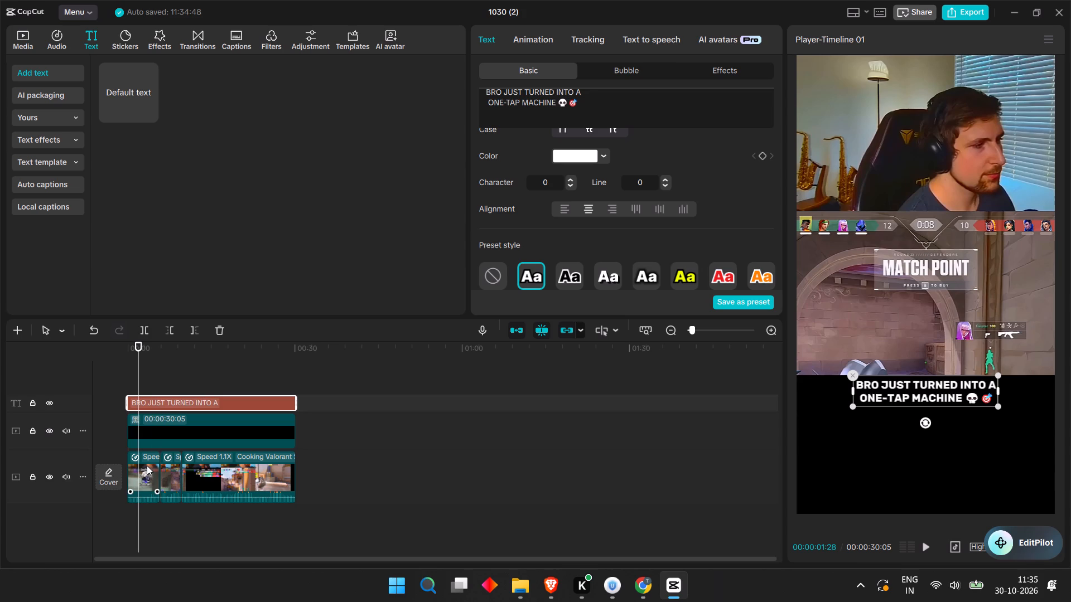
key("ctrl+b")
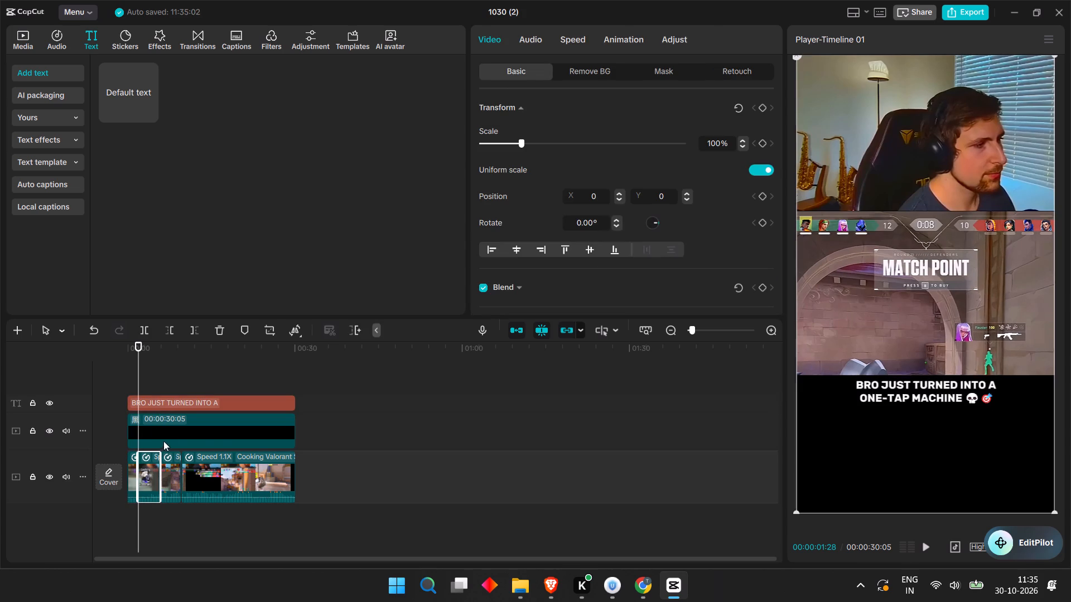
Turn off linkage, auto snapping and the main track magnet for the timeline.
left_click(568, 329)
left_click(537, 328)
left_click(520, 331)
Delete the opening piece of the first video clip before the split.
left_click(138, 464)
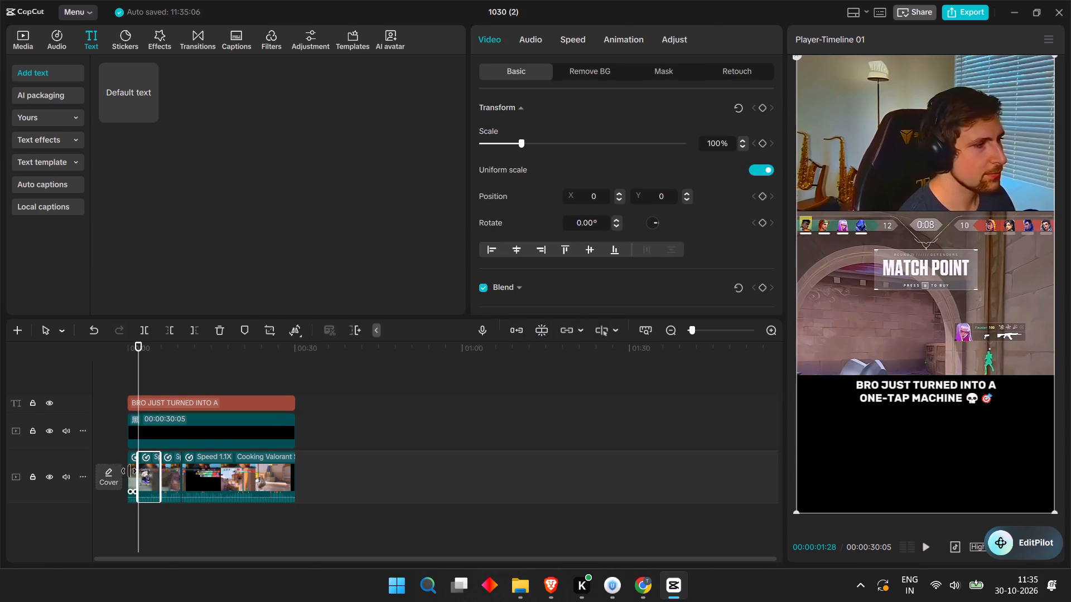
left_click(128, 472)
key("BackSpace")
Move the three remaining video clips together to the start of the timeline and play the new opening.
left_click_drag(325, 470, 302, 482)
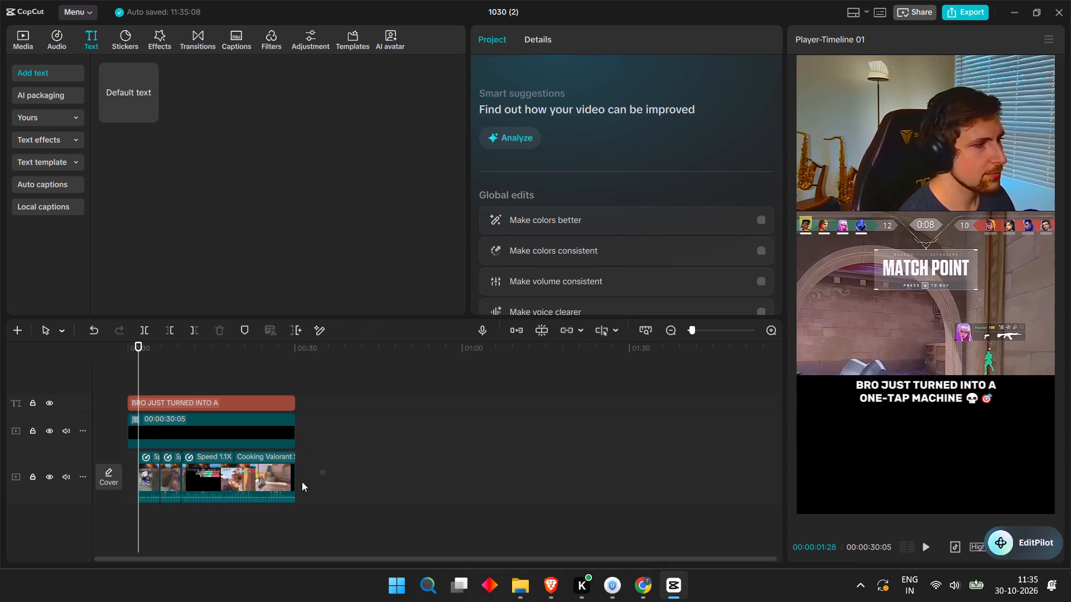
left_click_drag(302, 482, 125, 468)
left_click(344, 482)
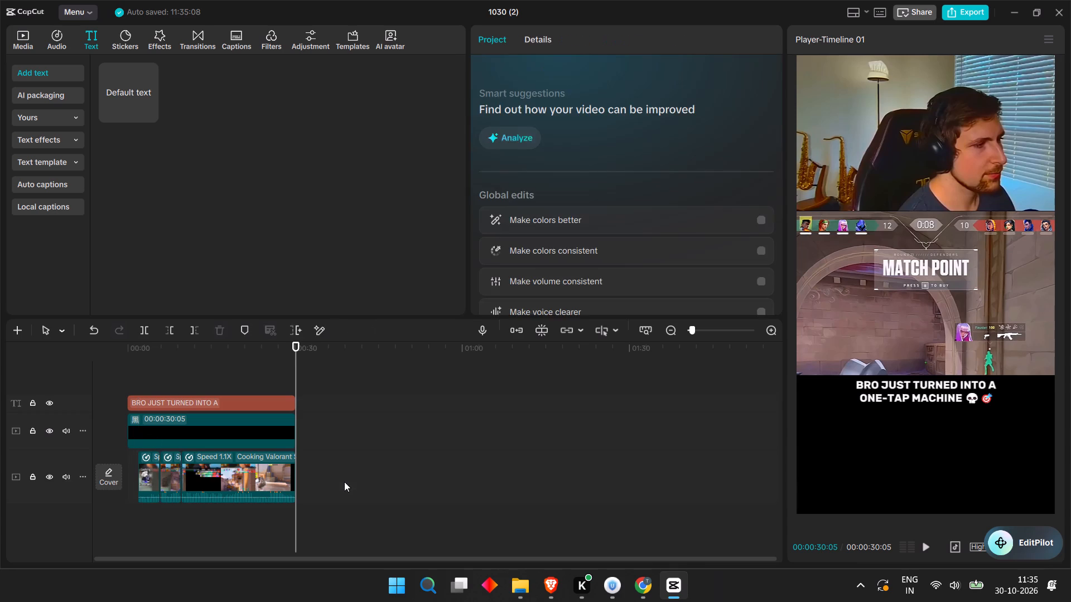
left_click_drag(344, 482, 131, 458)
left_click_drag(268, 470, 258, 471)
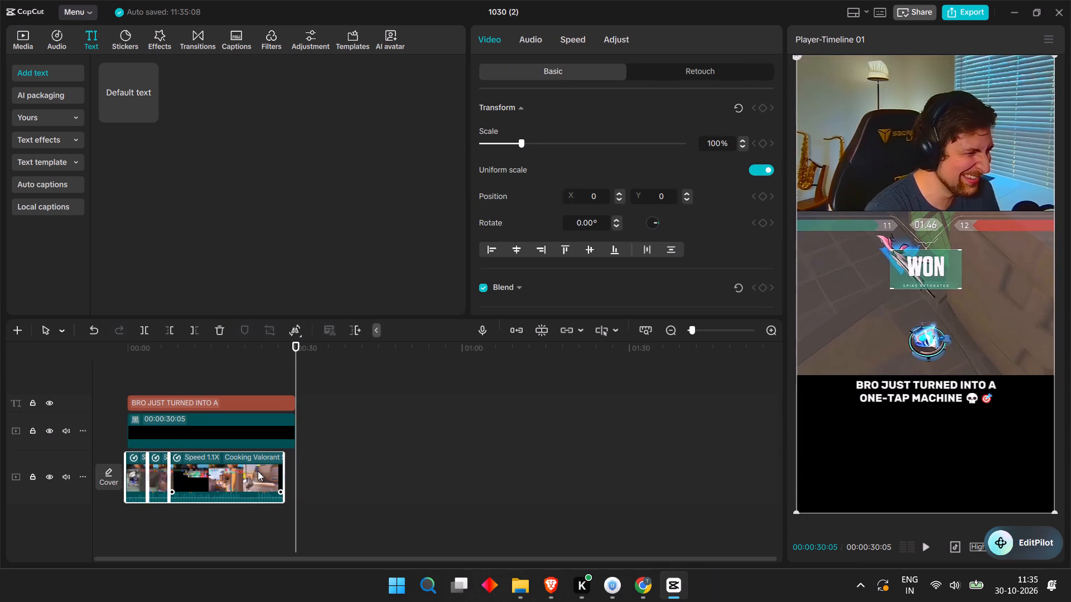
left_click_drag(258, 471, 258, 469)
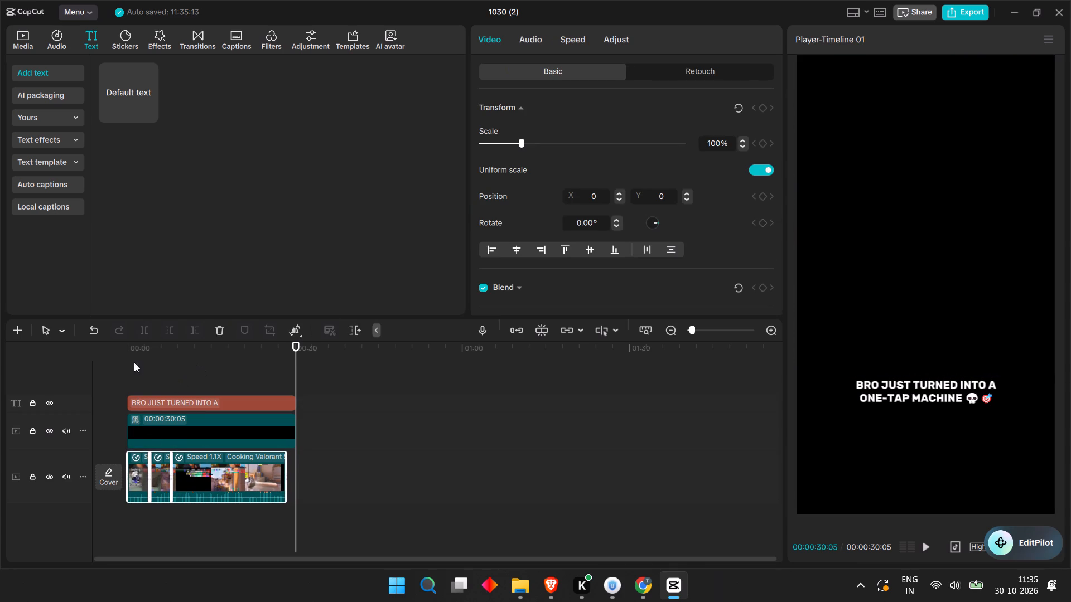
left_click_drag(131, 354, 97, 350)
key("space")
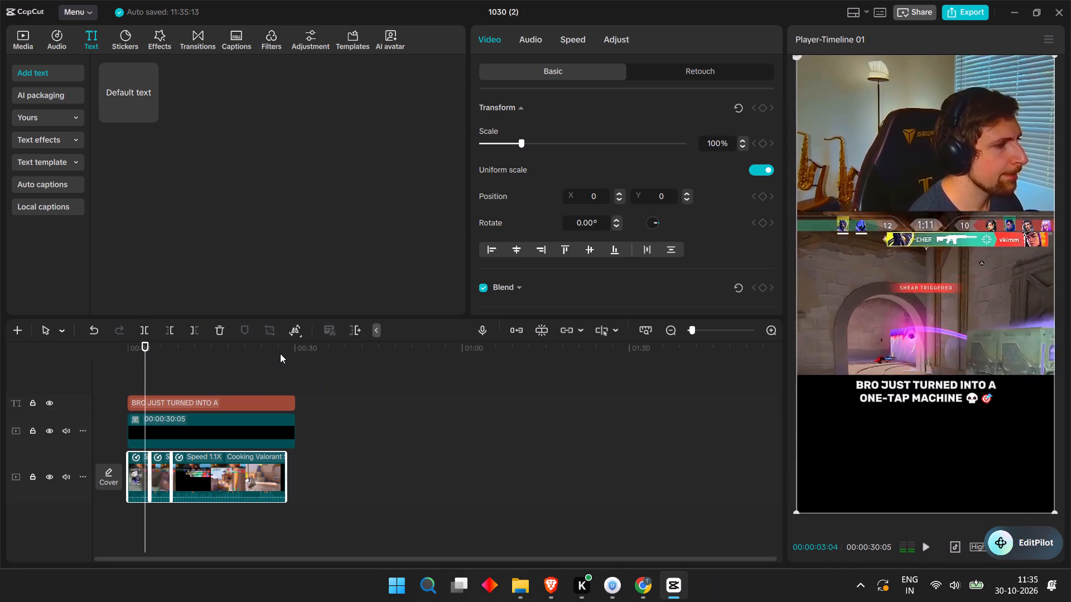
Check the reel's ending, split the black block and the hook text at 00:00:28:14, and delete their leftover end pieces.
left_click_drag(280, 353, 289, 342)
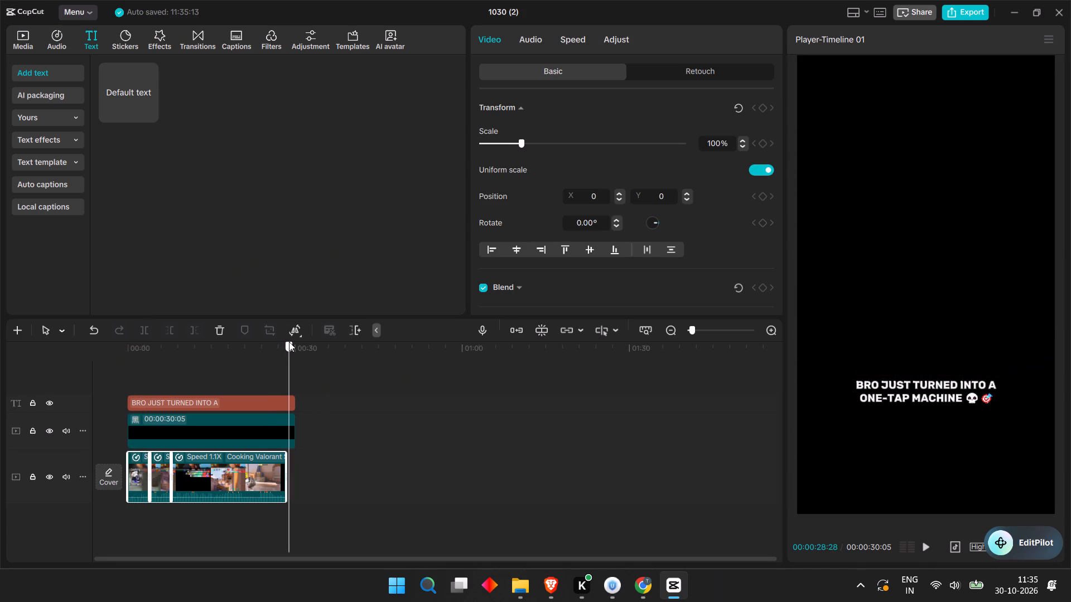
left_click_drag(289, 342, 287, 344)
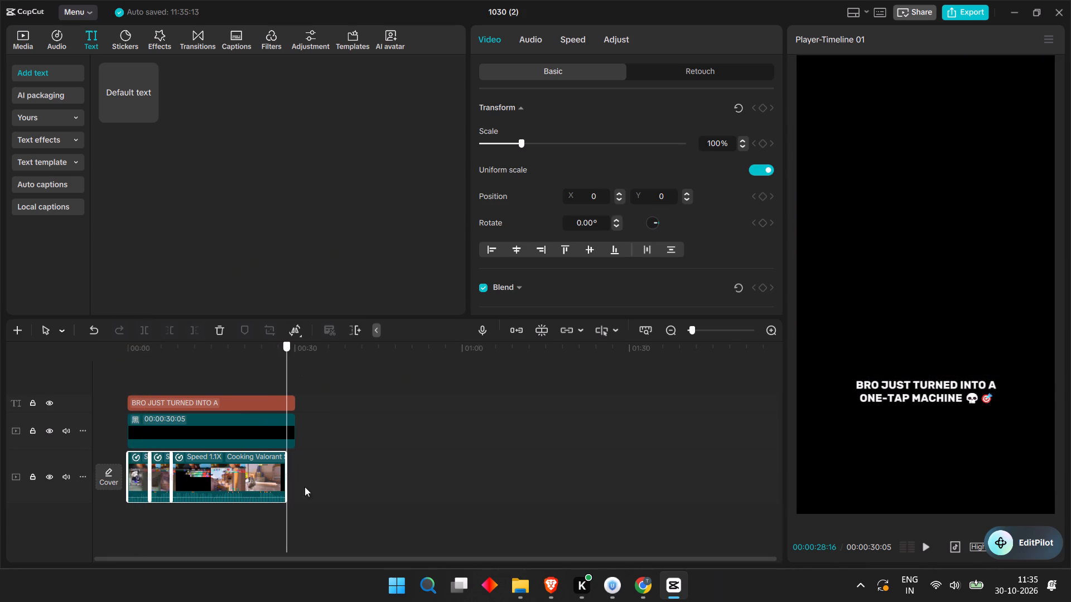
left_click(305, 536)
left_click_drag(275, 360, 277, 359)
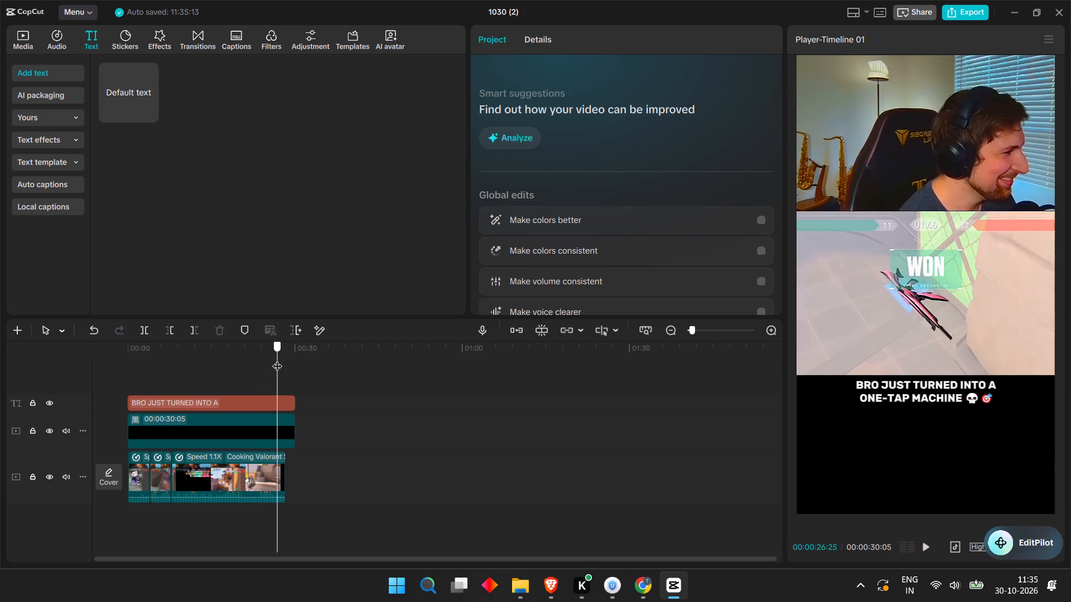
left_click_drag(277, 359, 288, 353)
left_click(282, 430)
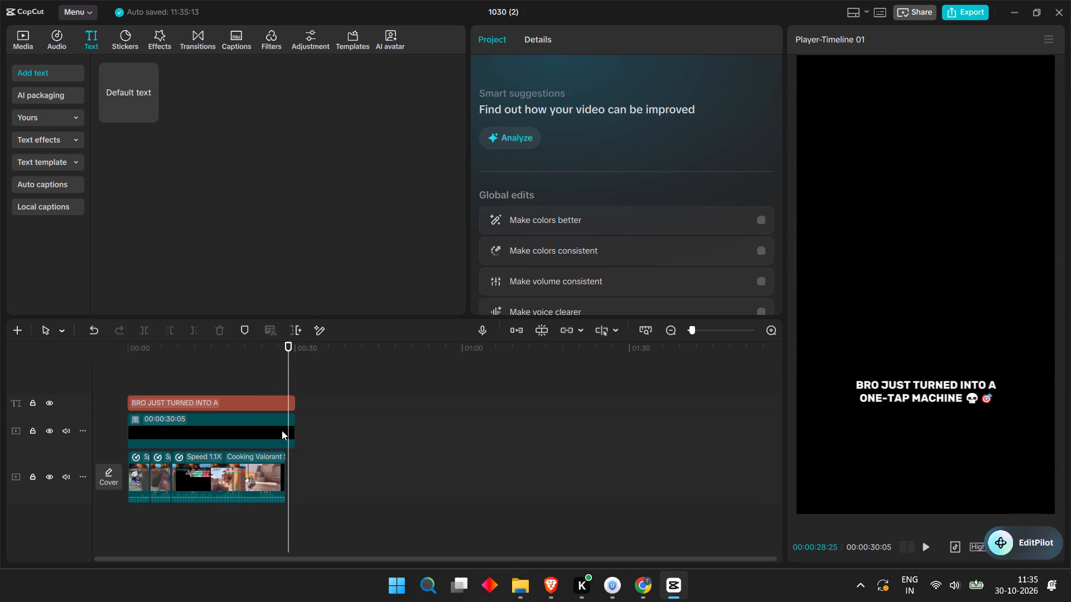
left_click_drag(288, 370, 265, 376)
key("space")
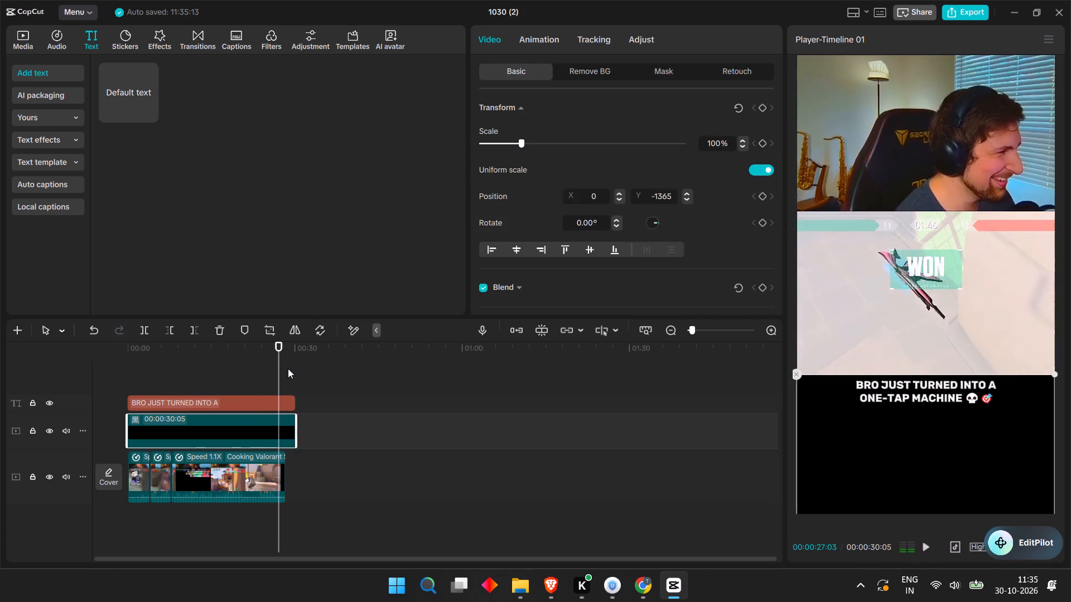
key("space")
key("space")
key("space")
key("space")
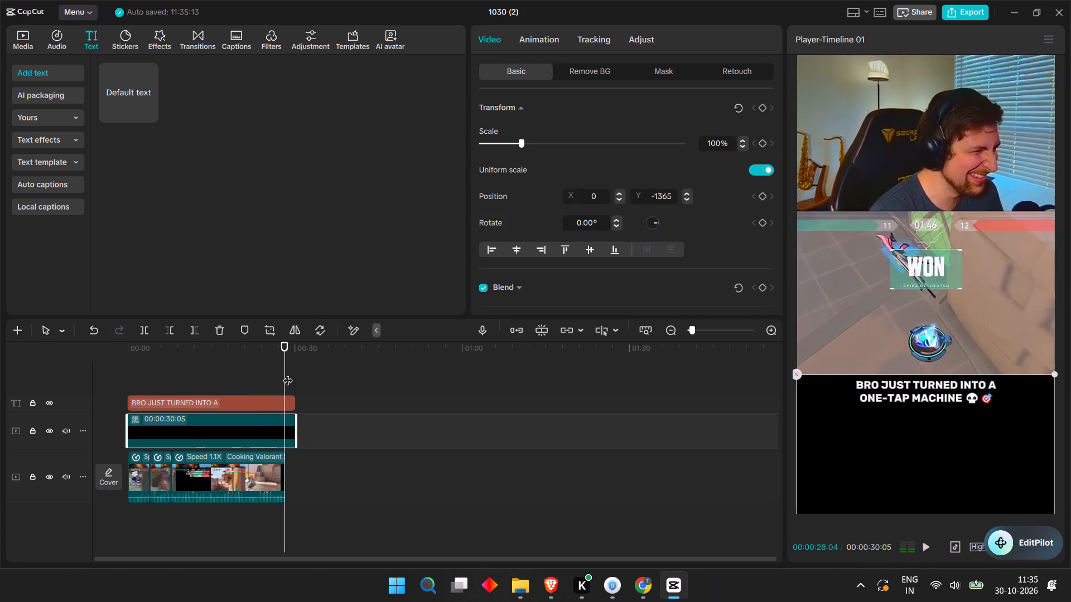
key("space")
key("ctrl+b")
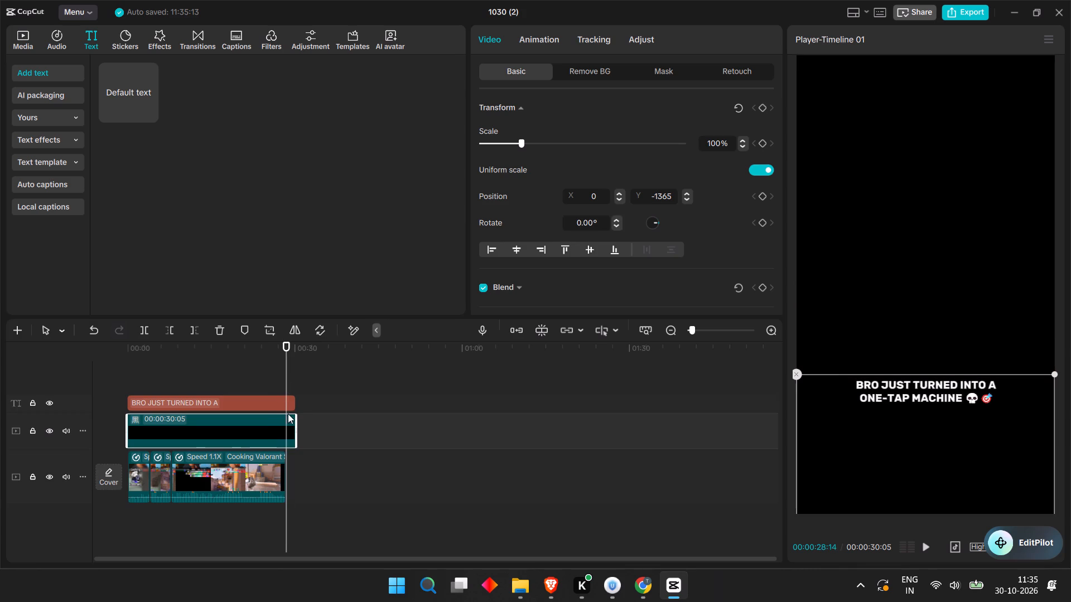
left_click(281, 405, "ctrl")
key("ctrl+b")
key("BackSpace")
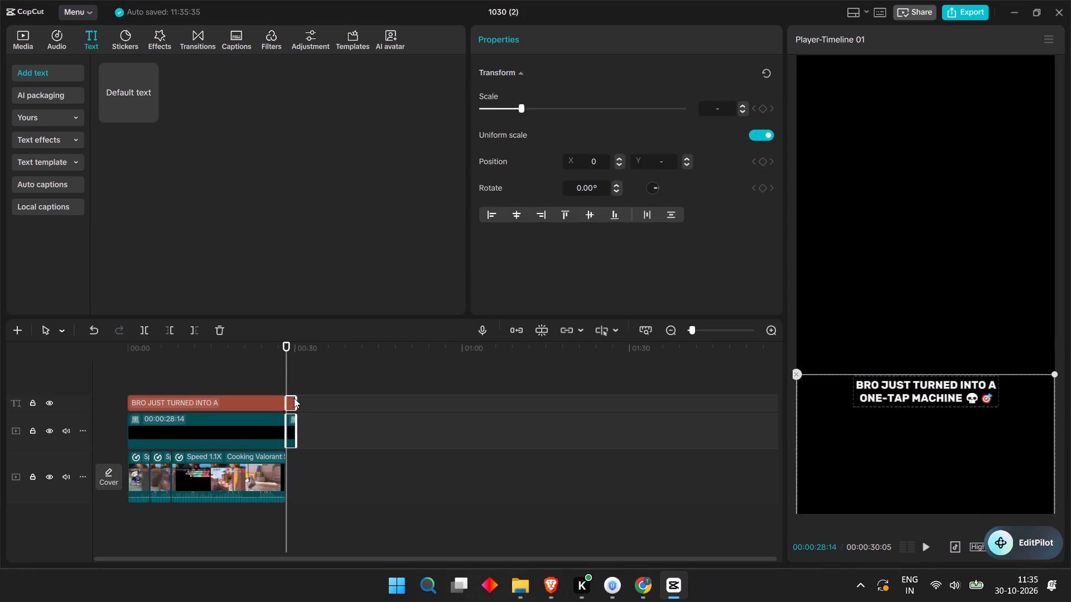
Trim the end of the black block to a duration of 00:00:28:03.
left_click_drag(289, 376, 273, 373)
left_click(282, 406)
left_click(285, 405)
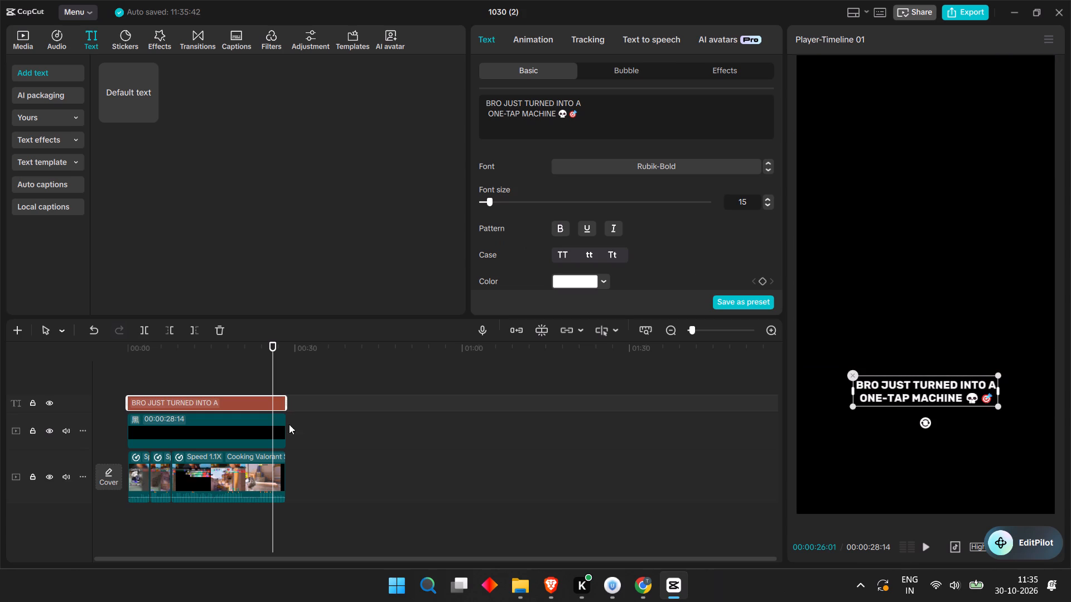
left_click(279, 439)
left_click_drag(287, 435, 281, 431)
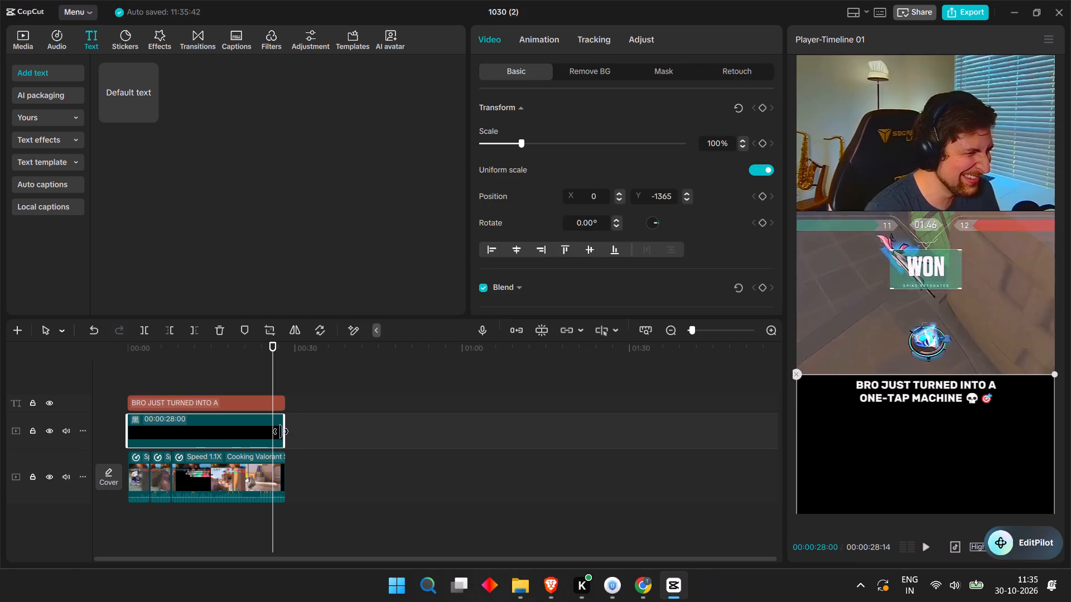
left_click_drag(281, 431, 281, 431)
Trim the end of the last video clip slightly, to about 28 seconds on the timeline.
left_click(280, 474)
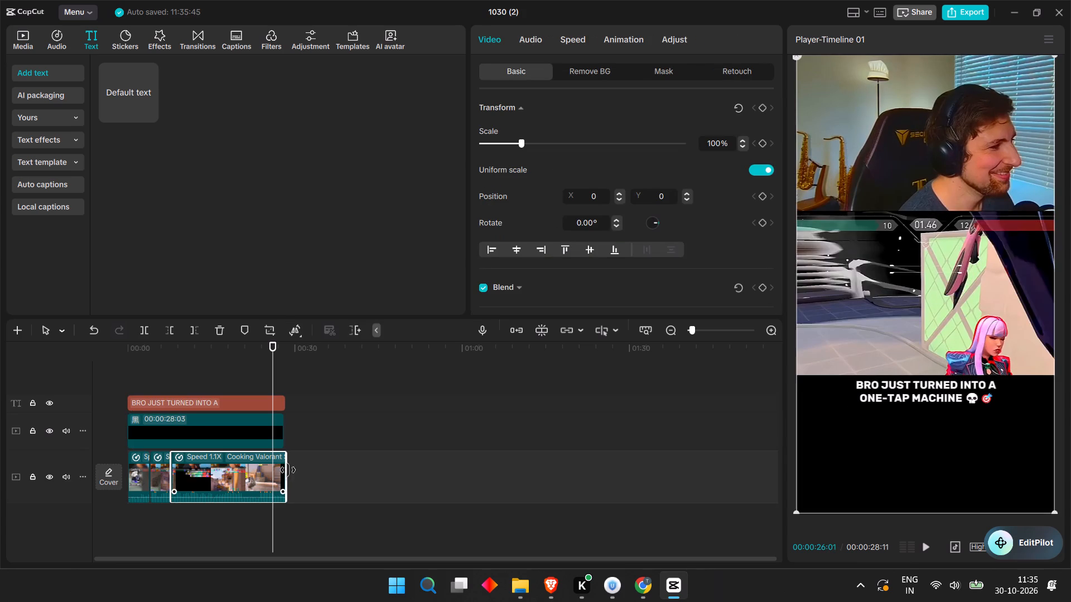
left_click_drag(289, 470, 287, 468)
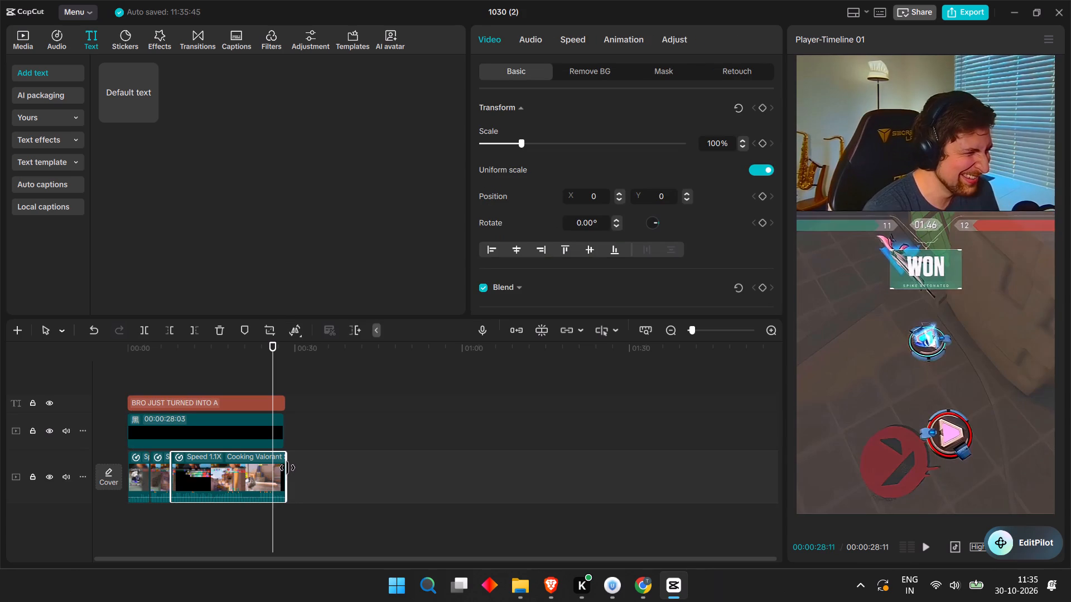
left_click_drag(287, 468, 284, 468)
left_click_drag(284, 468, 284, 468)
Extend the black block past the last clip to 00:00:29:09 and lengthen the hook text to match.
left_click_drag(276, 375, 263, 376)
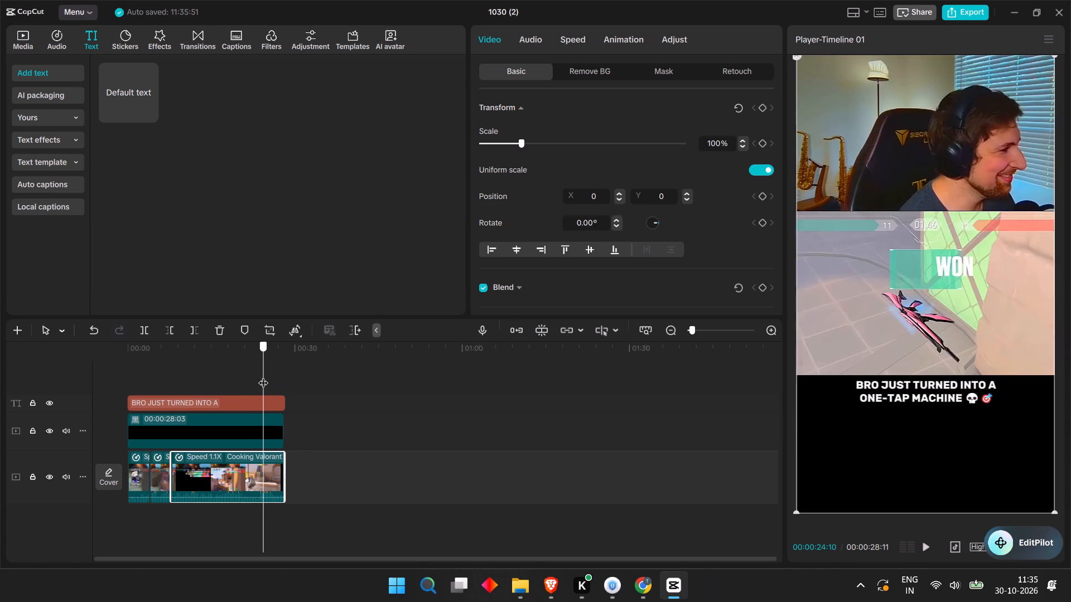
left_click_drag(263, 376, 284, 370)
left_click(287, 370)
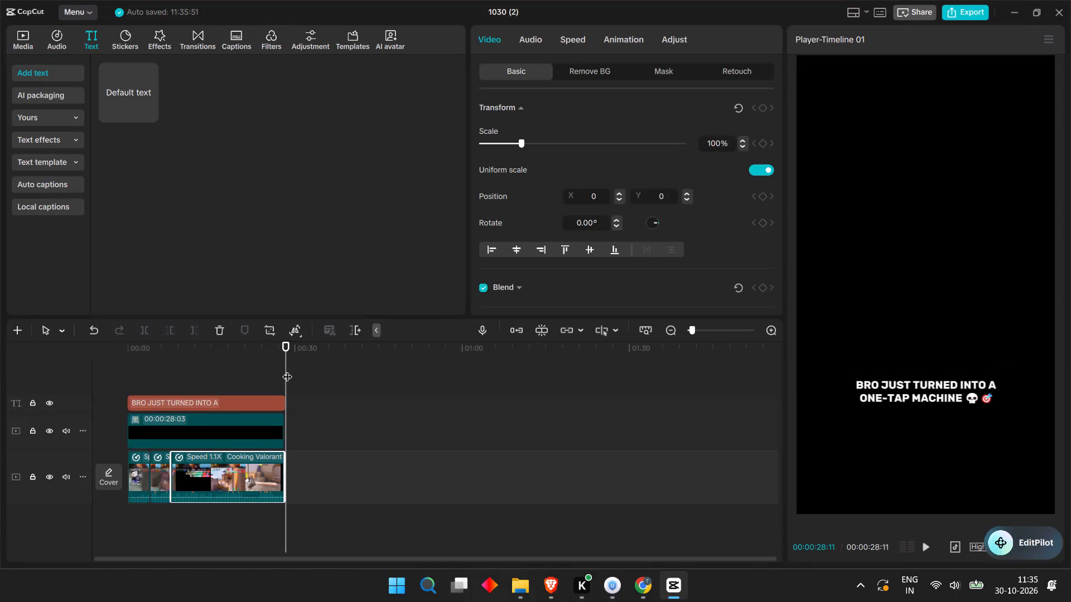
left_click(278, 423)
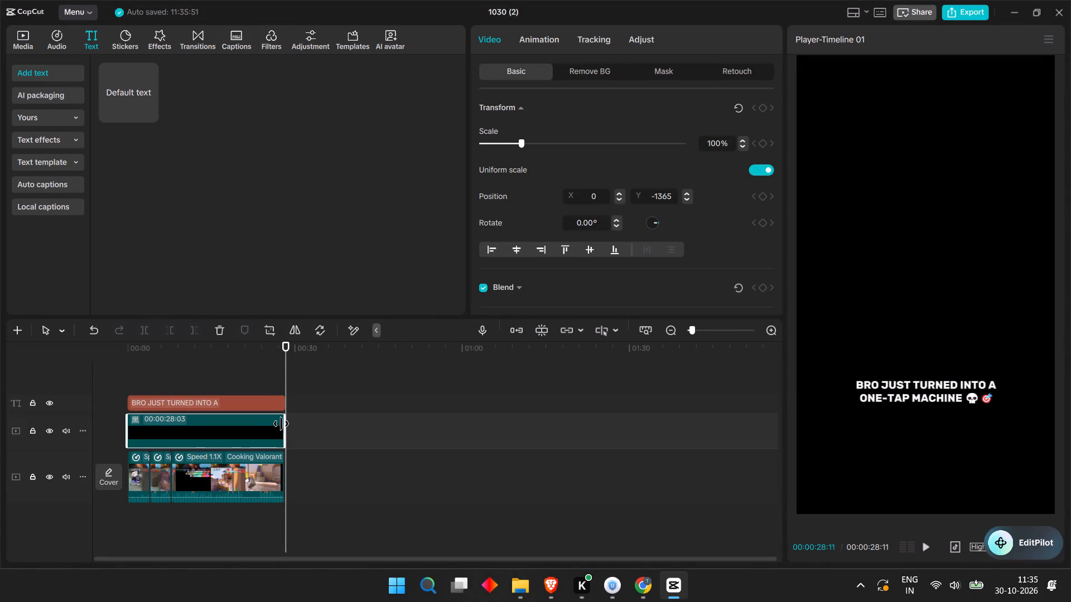
left_click_drag(282, 424, 281, 425)
left_click_drag(281, 425, 288, 426)
left_click(279, 404)
left_click(286, 402)
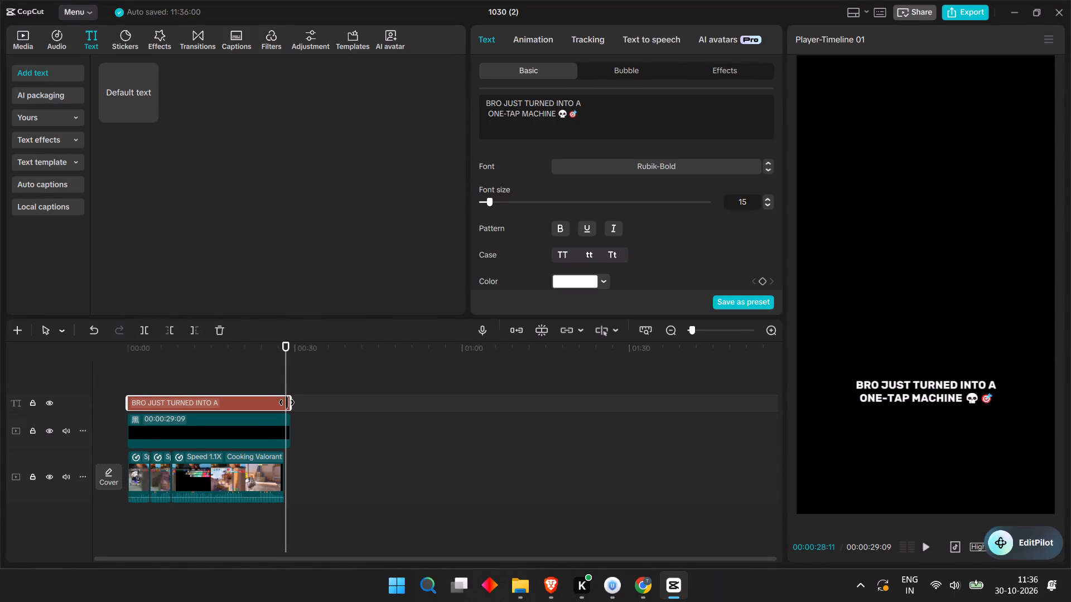
Split the hook text and the black block at 00:00:28:11.
key("ctrl+b")
left_click(287, 426, "ctrl")
key("ctrl+b")
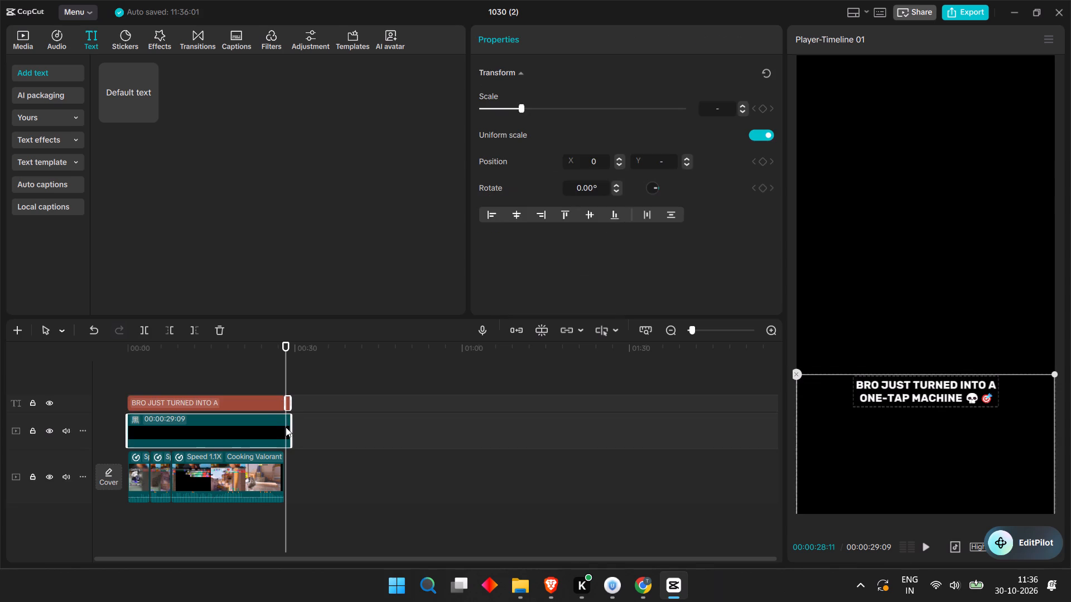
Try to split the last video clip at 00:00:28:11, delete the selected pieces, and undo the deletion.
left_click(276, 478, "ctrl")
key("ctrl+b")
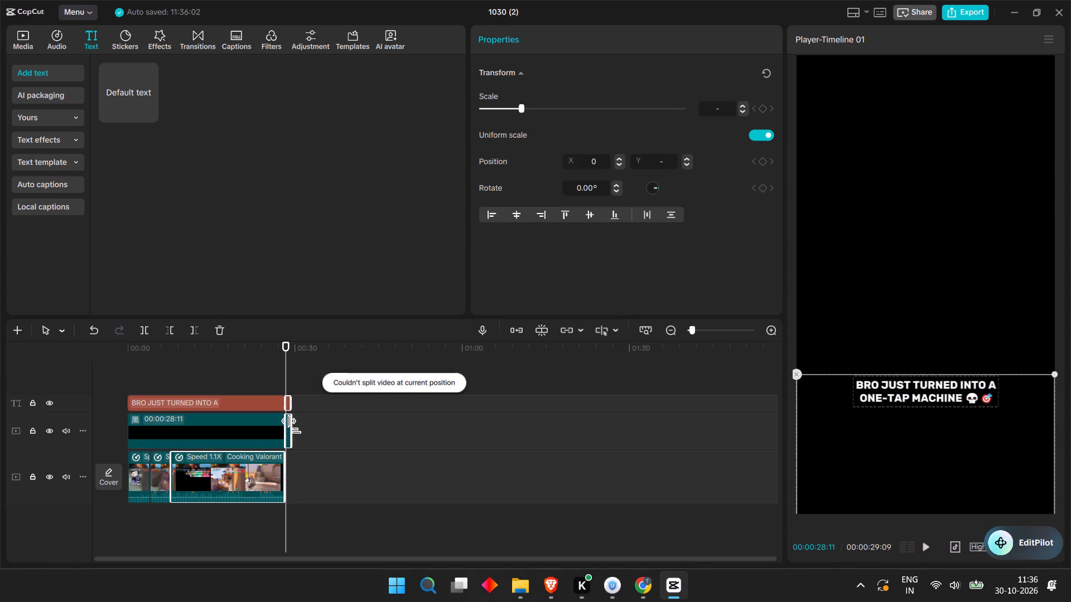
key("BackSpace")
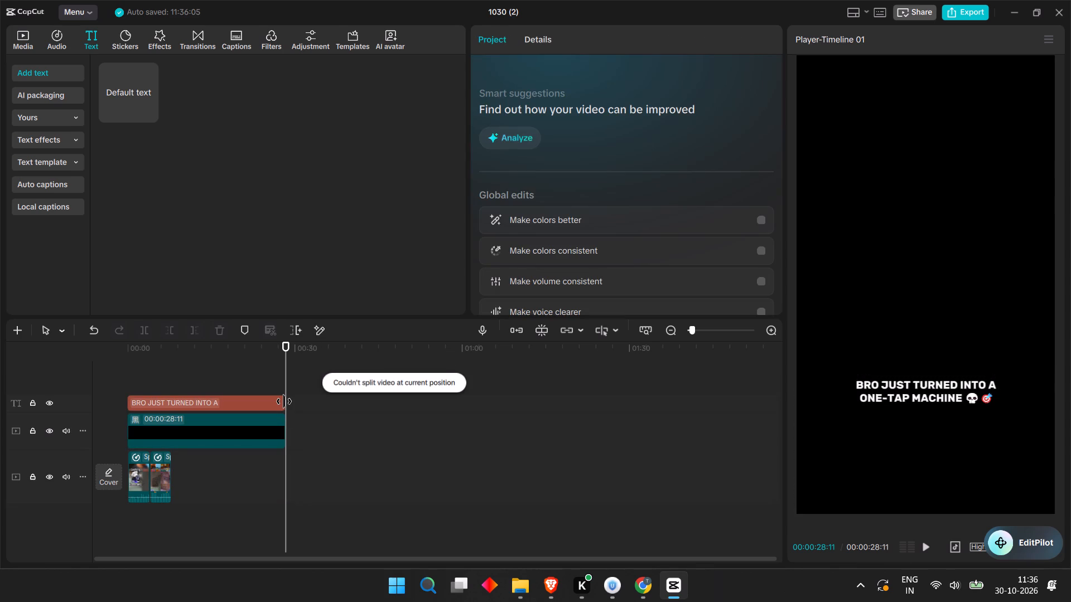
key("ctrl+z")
Delete the leftover pieces of hook text and black block after 00:00:28:11 and play the reel from the start.
left_click(291, 438)
left_click(305, 417)
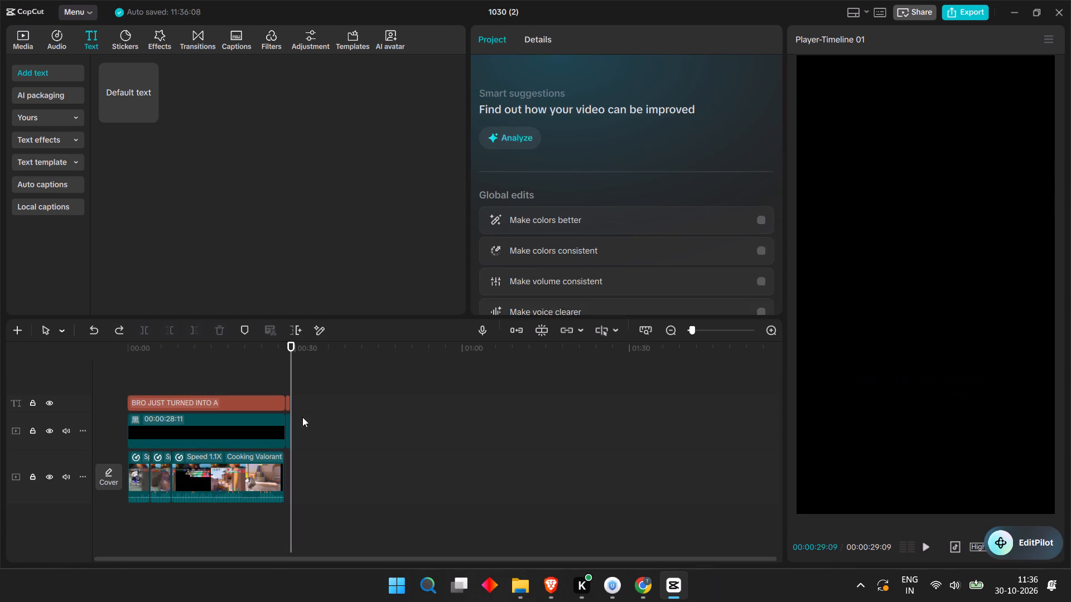
left_click(288, 404)
left_click(288, 430, "ctrl")
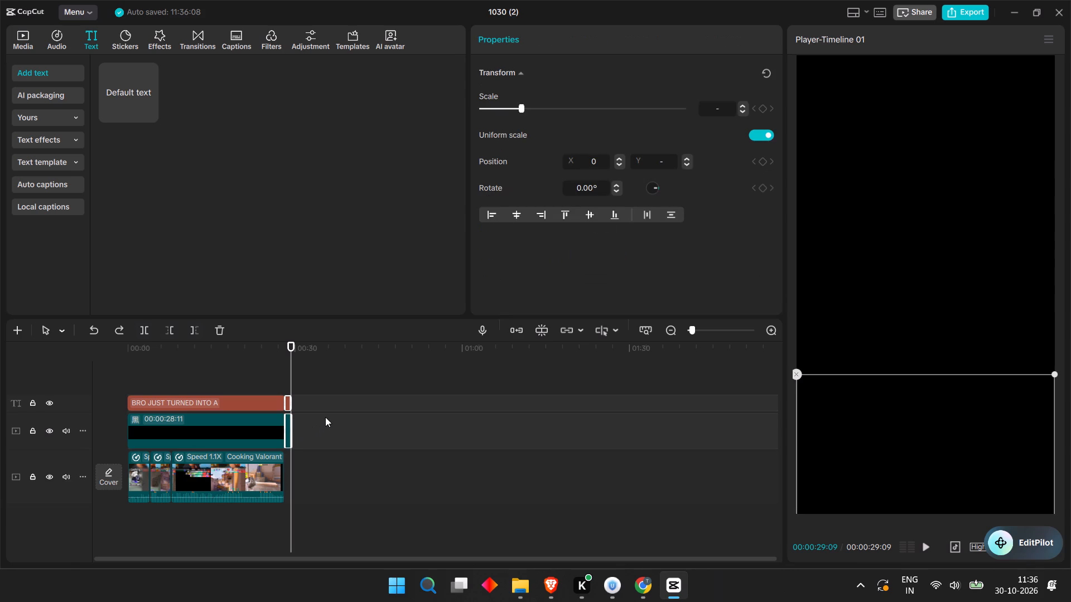
key("BackSpace")
left_click_drag(284, 355, 58, 348)
key("space")
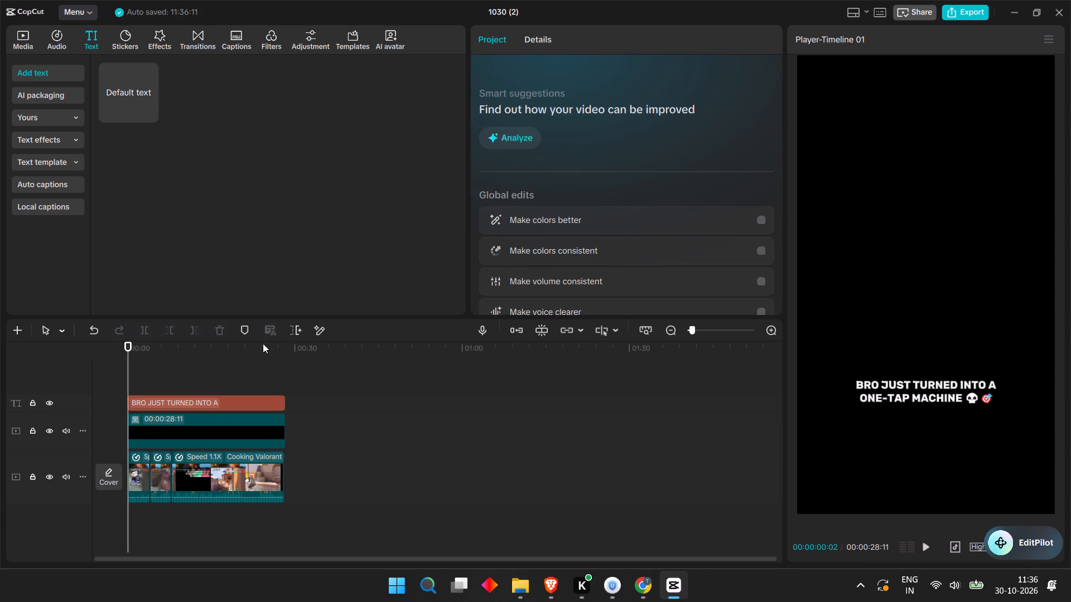
key("space")
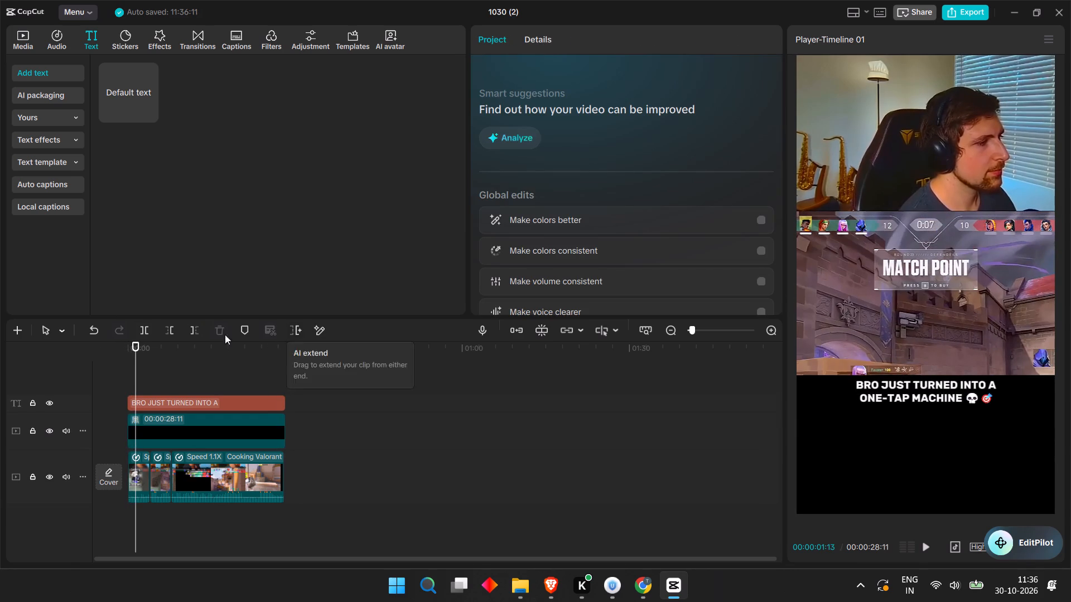
Create a second timeline and add the imported "Insane New Yoru Tech" clip to it.
left_click(16, 323)
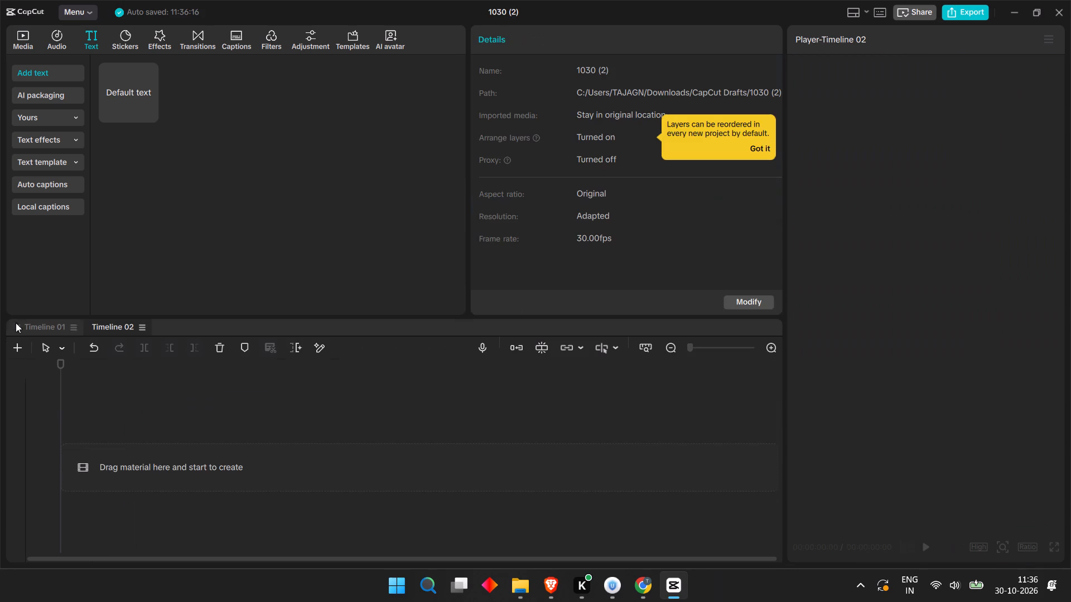
left_click(11, 37)
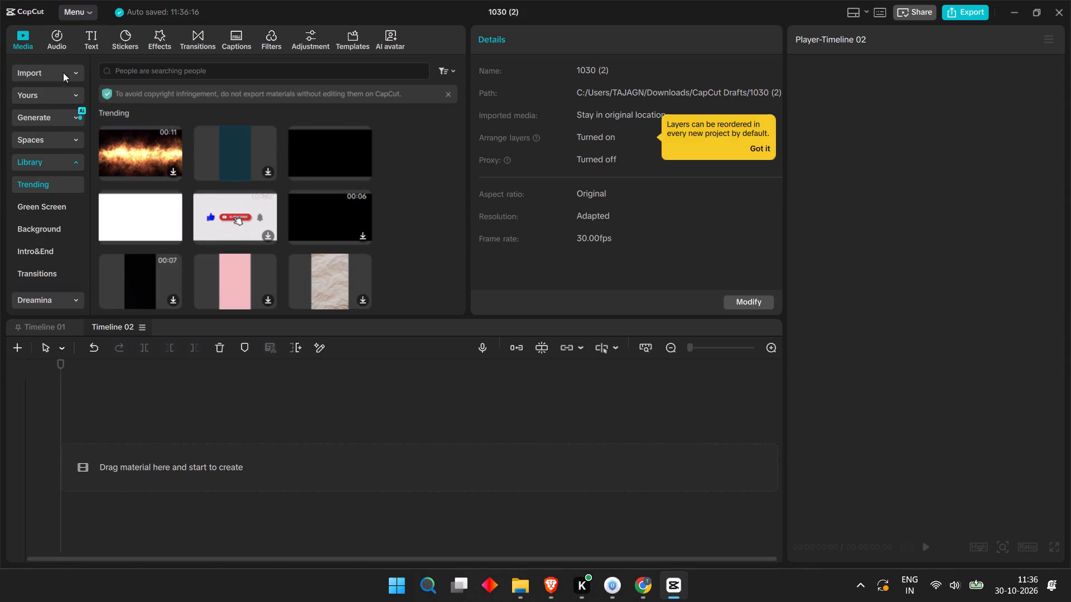
left_click(55, 76)
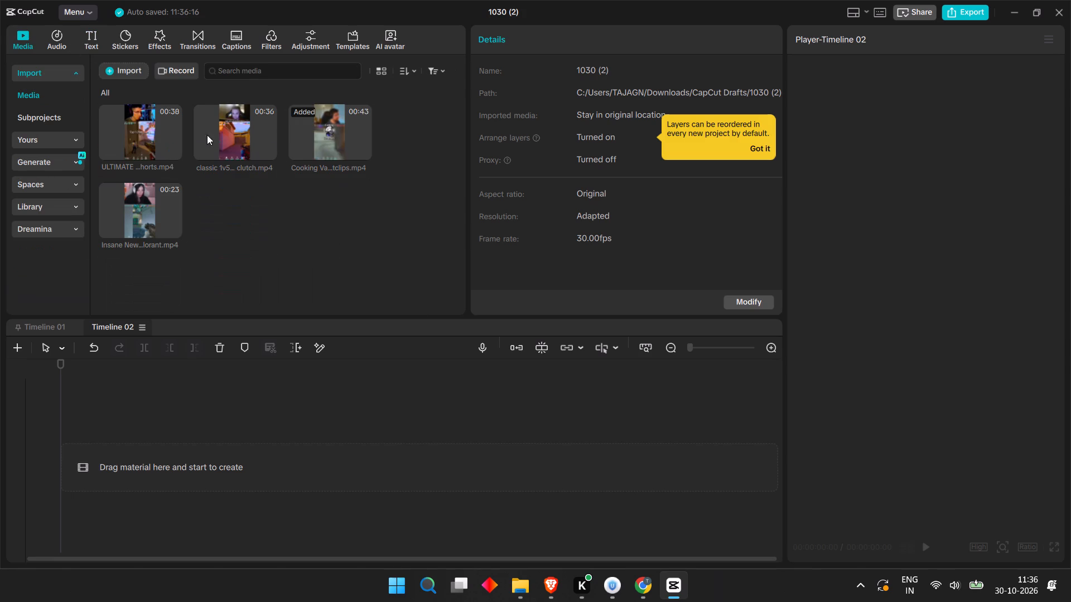
left_click(171, 225)
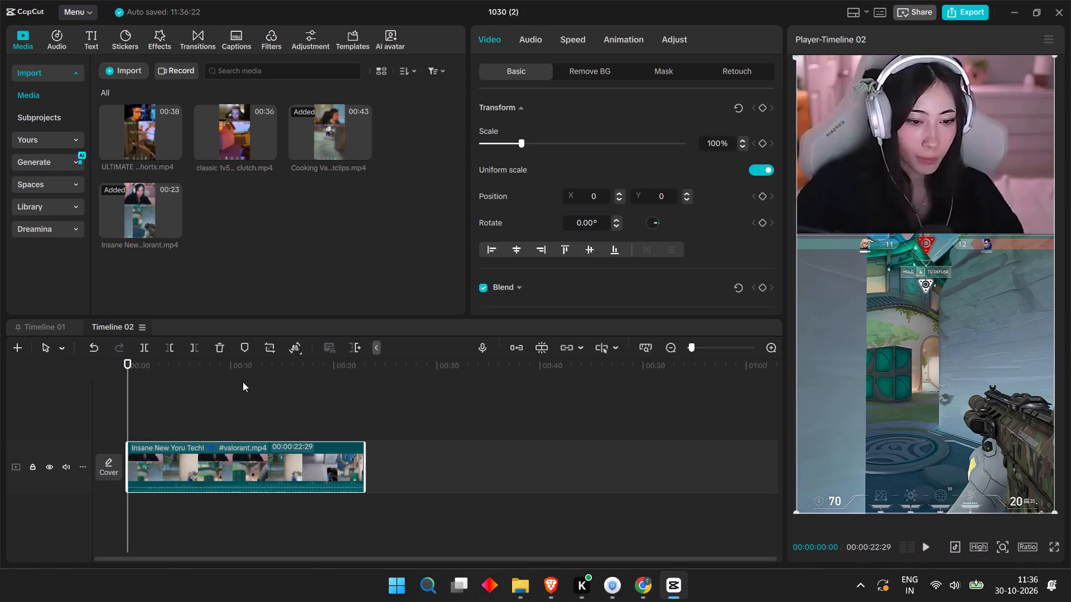
key("space")
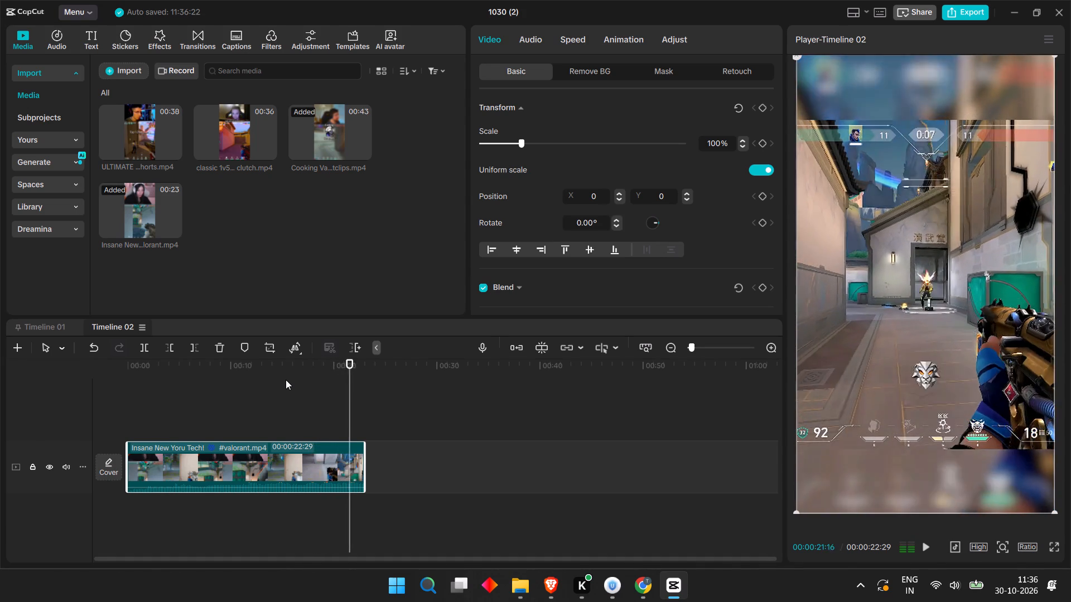
key("space")
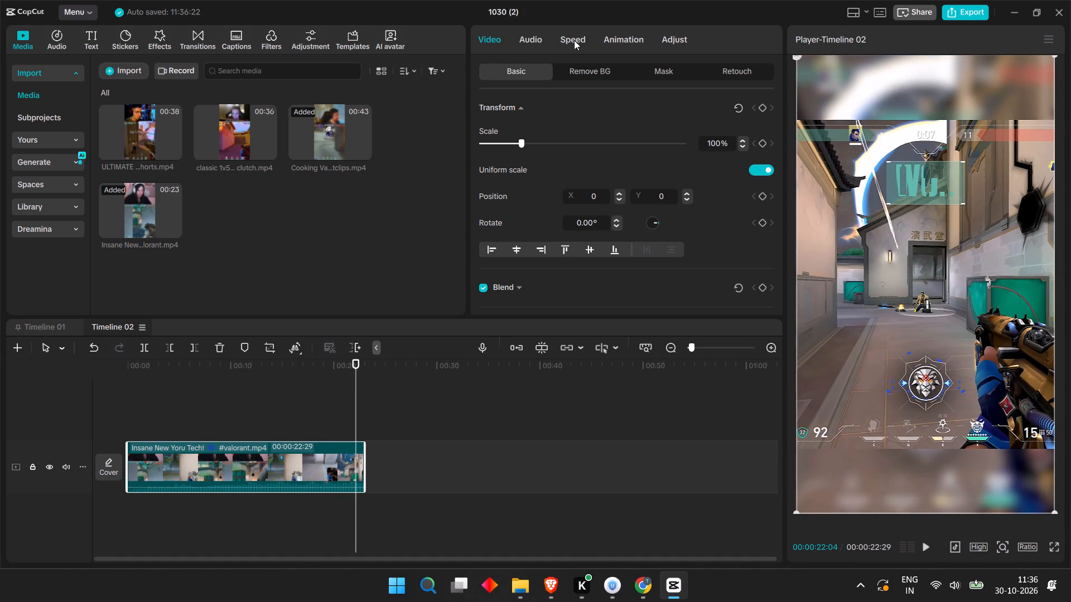
left_click(583, 40)
double_click(770, 125)
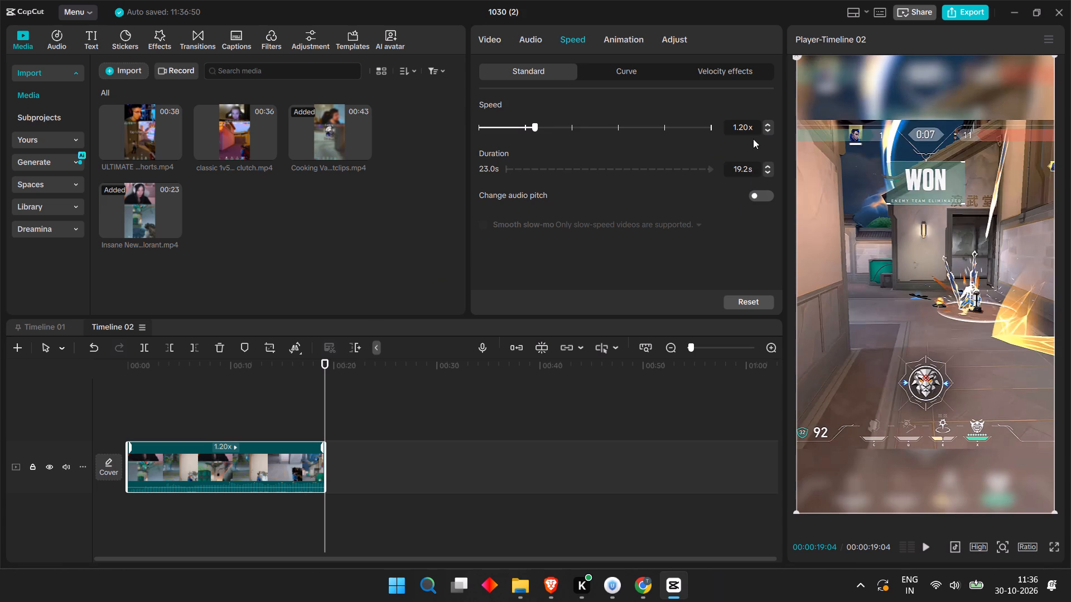
left_click(771, 122)
left_click_drag(311, 380, 270, 384)
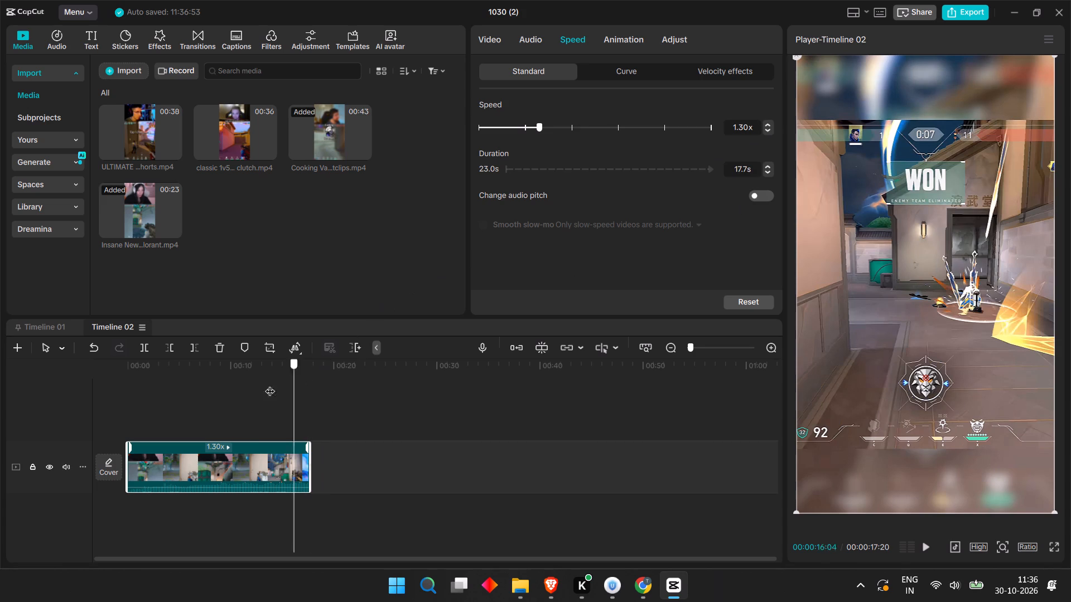
left_click_drag(270, 384, 104, 417)
key("space")
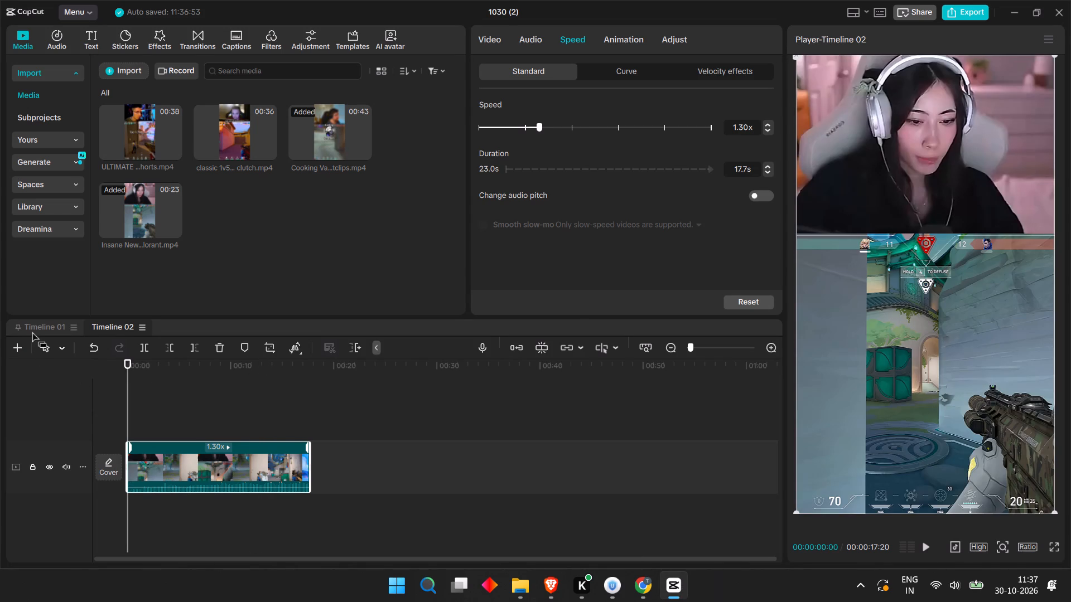
left_click(31, 331)
left_click_drag(327, 447, 241, 421)
key("ctrl+c")
left_click(119, 331)
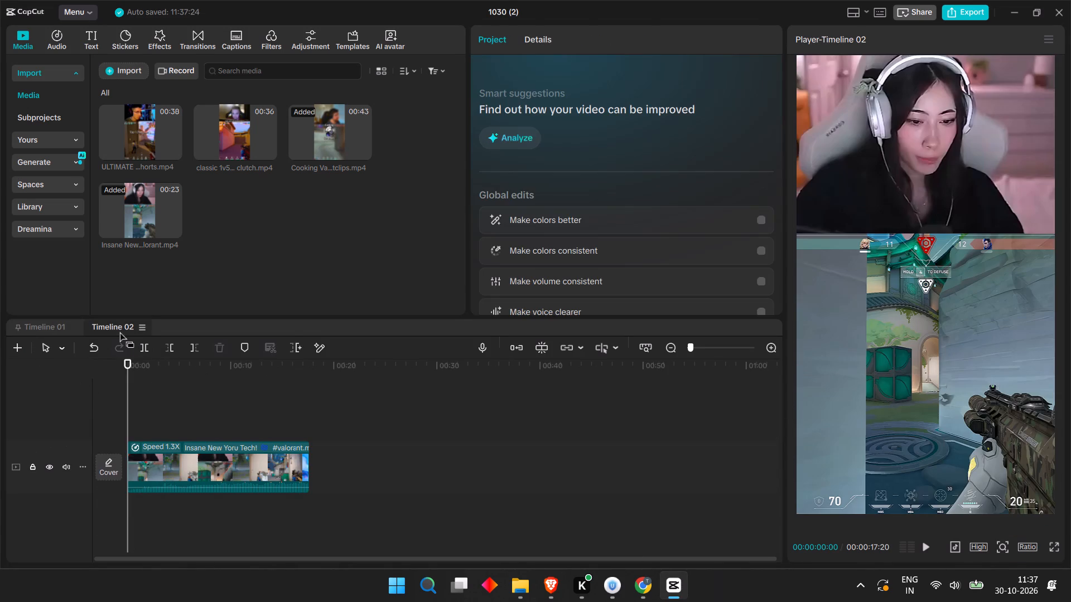
key("ctrl+v")
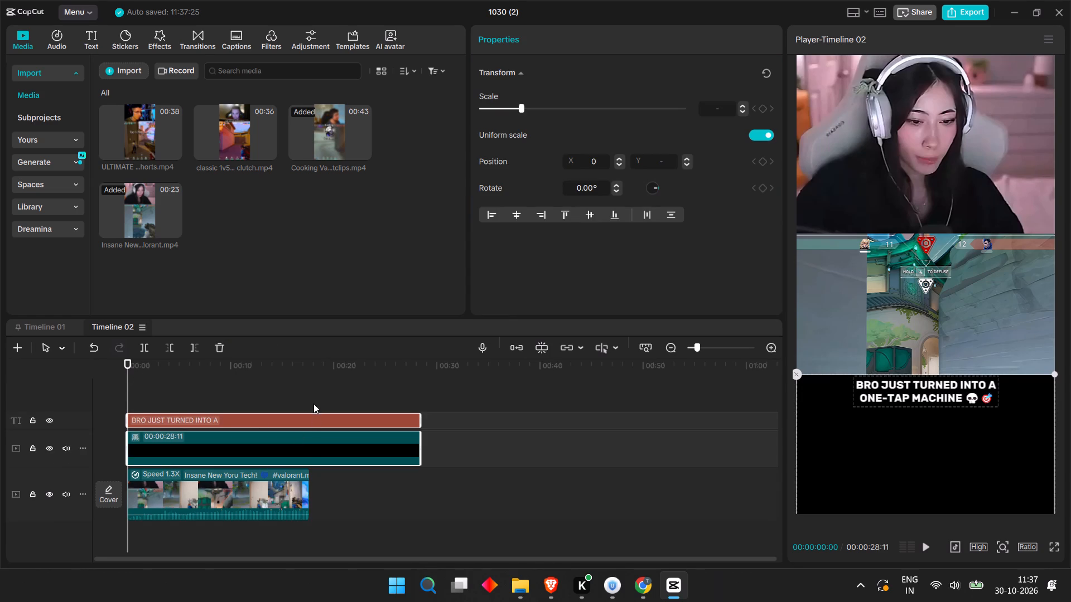
Shorten the hook text and black block together to 00:00:17:18 to match the Yoru clip's end.
left_click(306, 373)
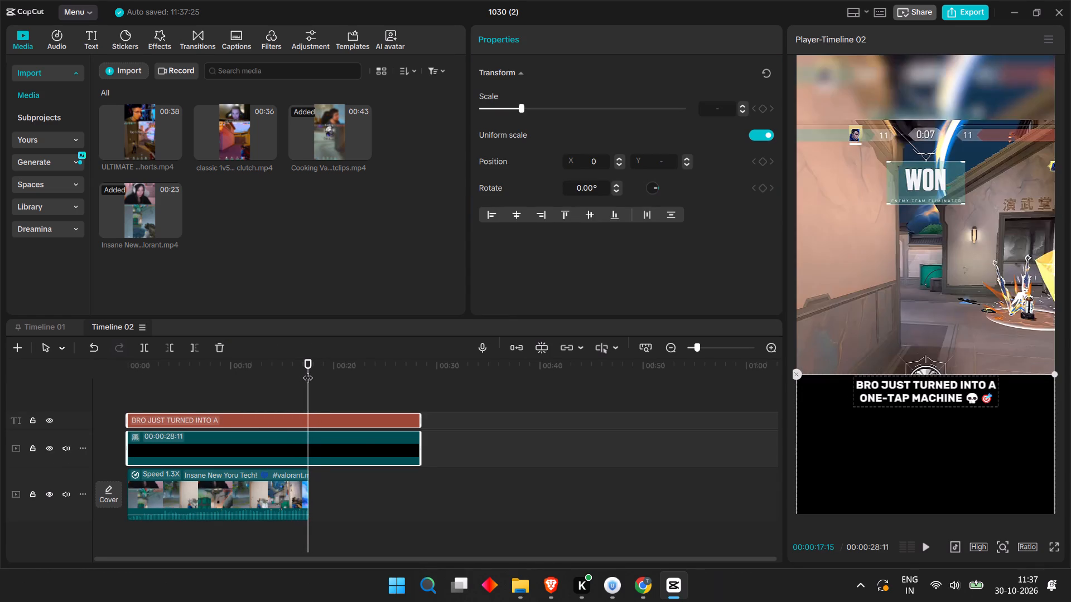
left_click_drag(421, 452, 312, 459)
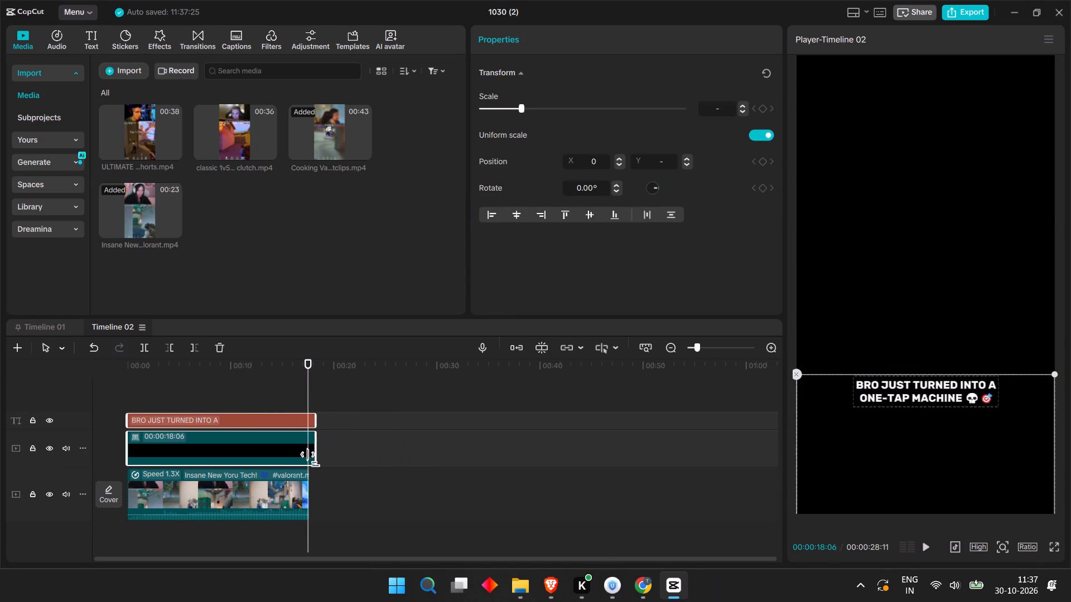
left_click_drag(312, 459, 308, 463)
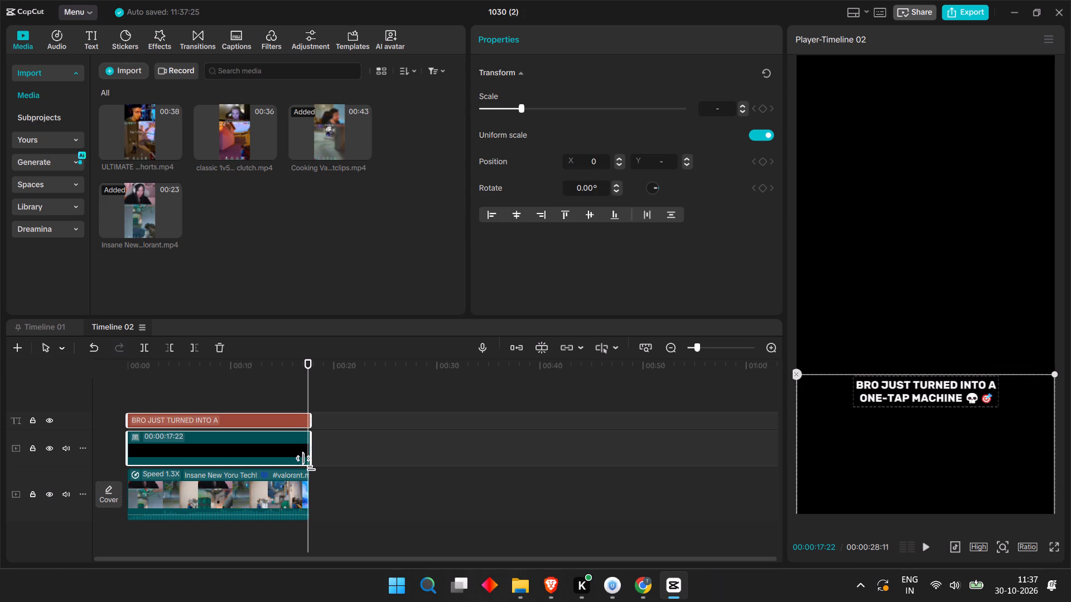
left_click_drag(308, 463, 307, 464)
Replace the hook text with "THE ENEMY TEAM WAS NOT READY FOR THIS 😭🔥", breaking the line after "NOT".
left_click_drag(307, 396, 237, 408)
left_click(245, 423)
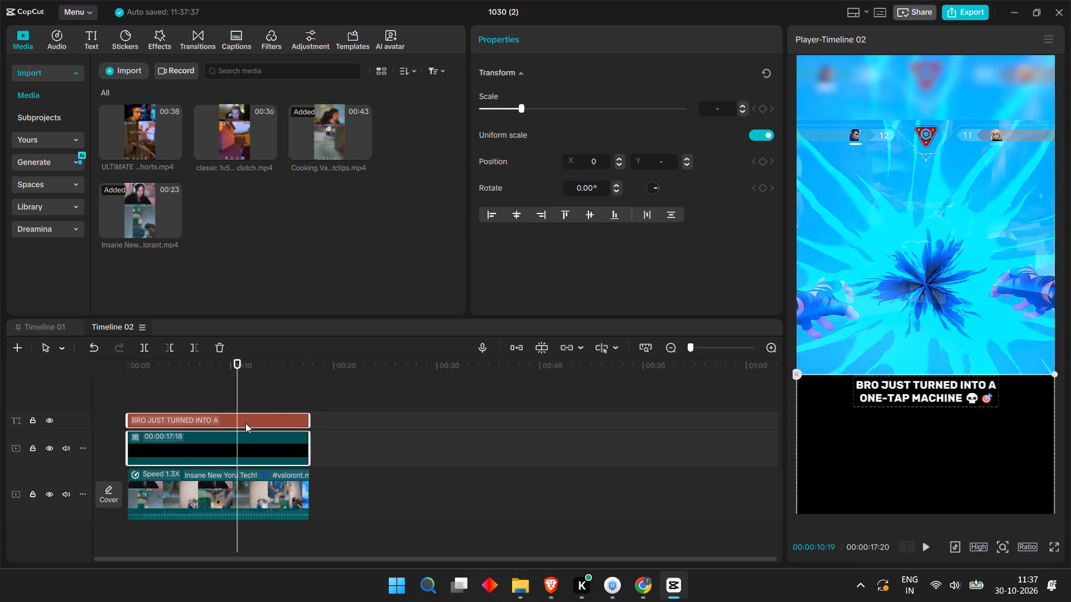
left_click_drag(605, 129, 475, 89)
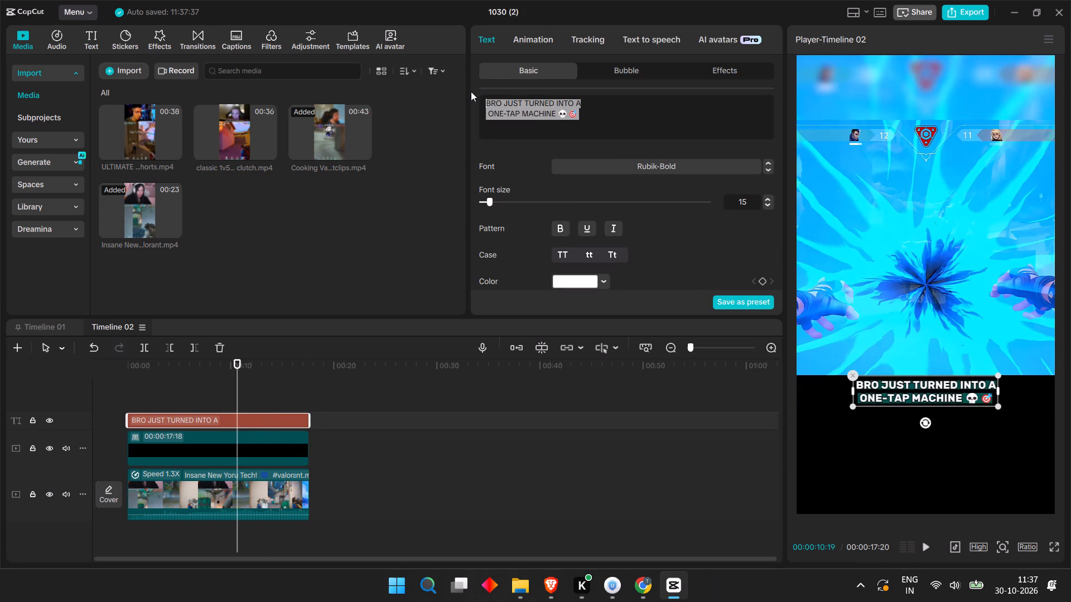
key("ctrl+v")
left_click(588, 107)
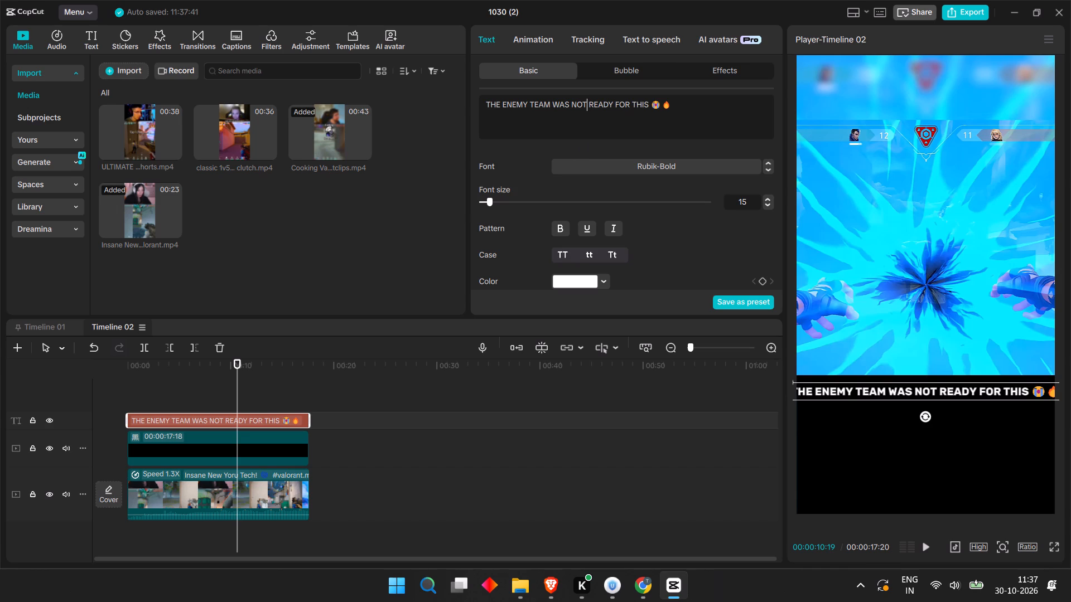
key("Return")
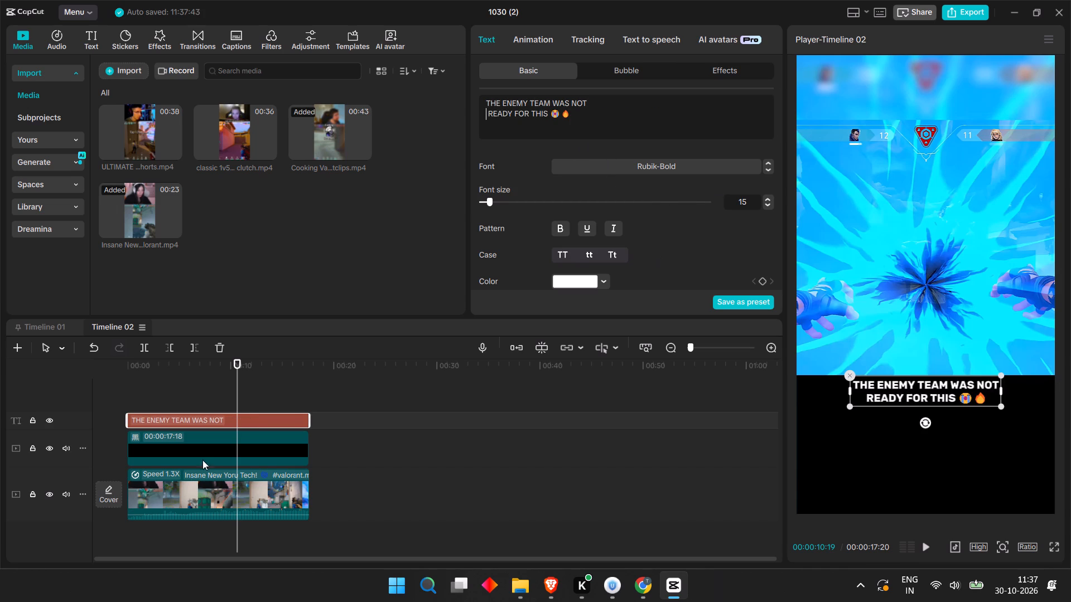
Duplicate the black block onto a separate track, starting at 00:00:00:00.
left_click(221, 450)
key("ctrl+c")
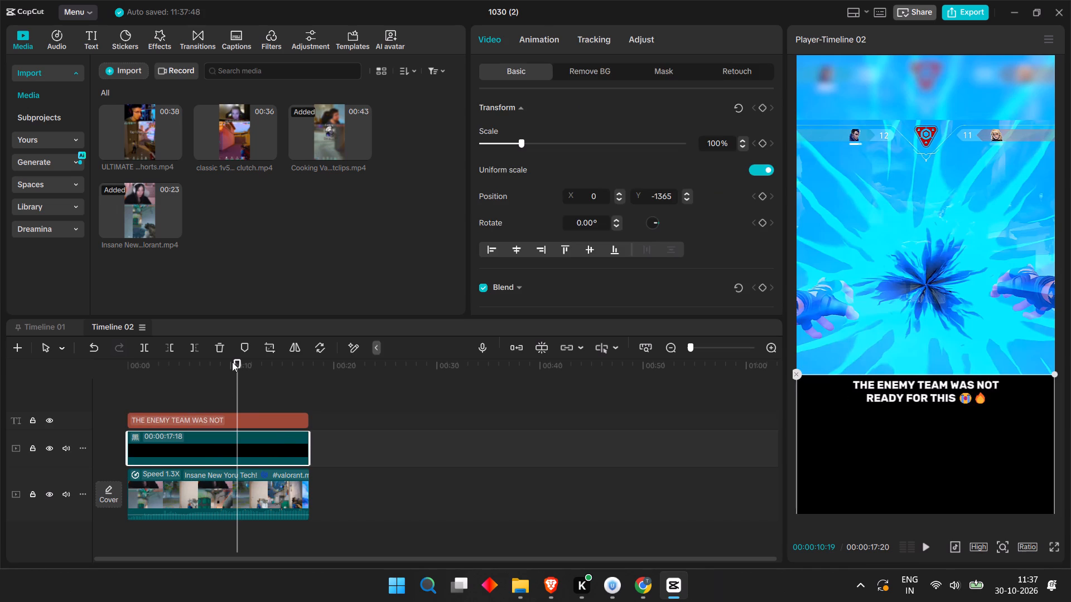
left_click_drag(242, 368, 50, 363)
key("ctrl+v")
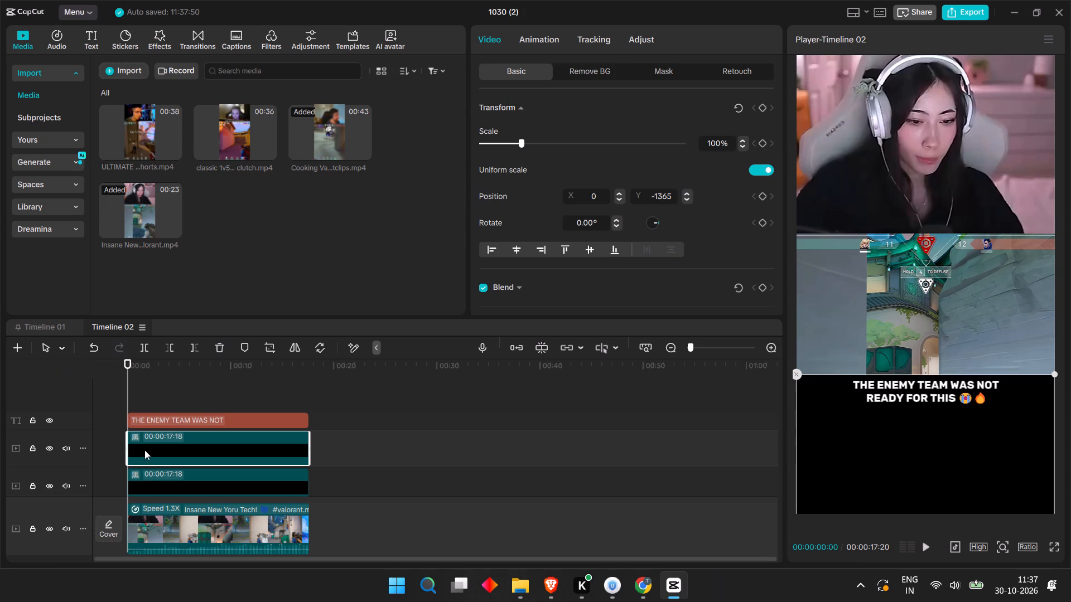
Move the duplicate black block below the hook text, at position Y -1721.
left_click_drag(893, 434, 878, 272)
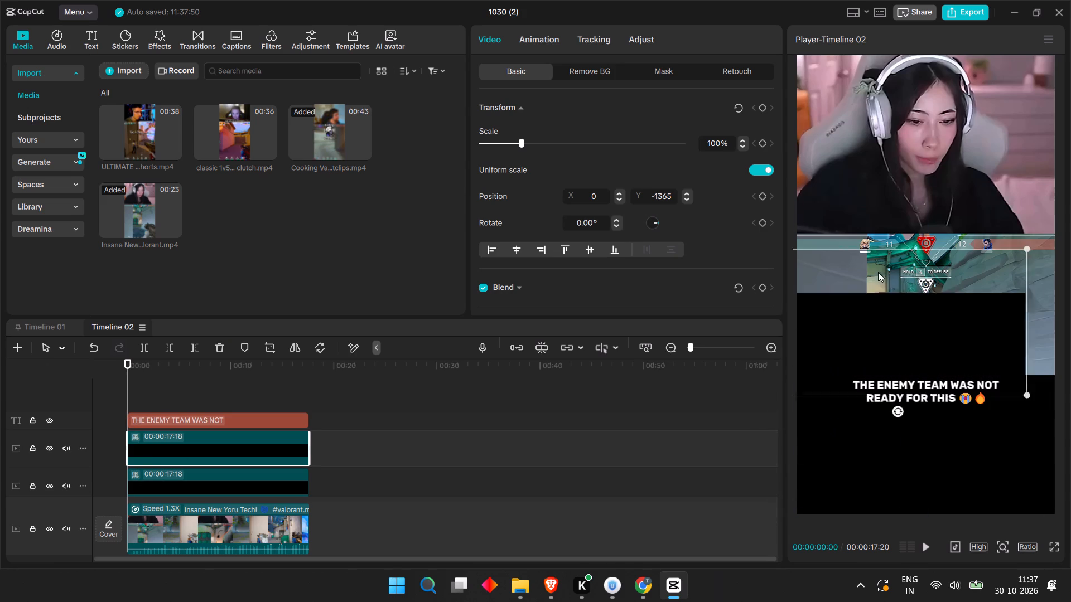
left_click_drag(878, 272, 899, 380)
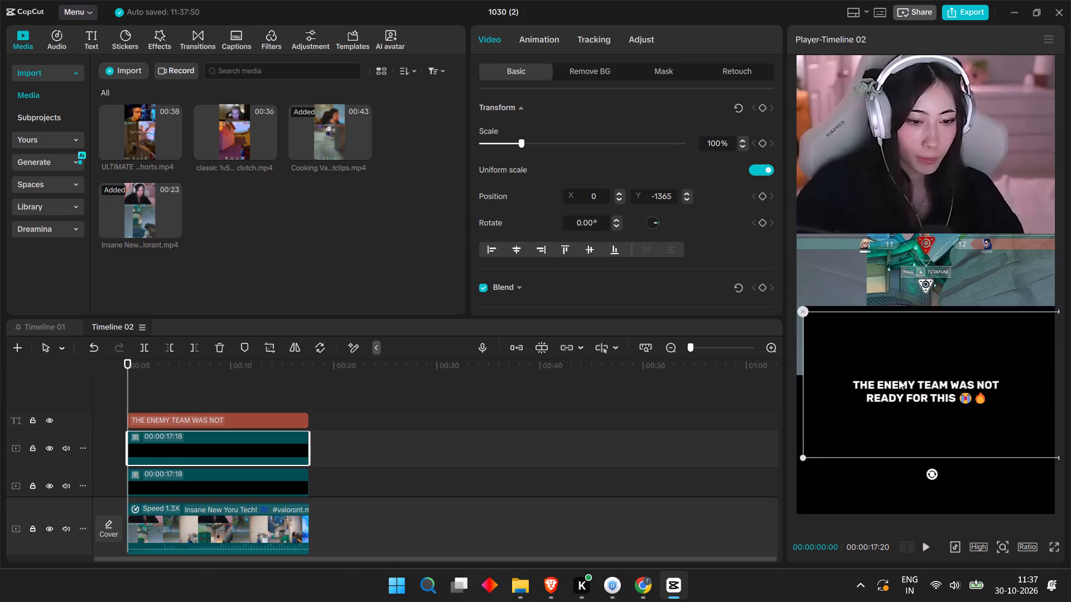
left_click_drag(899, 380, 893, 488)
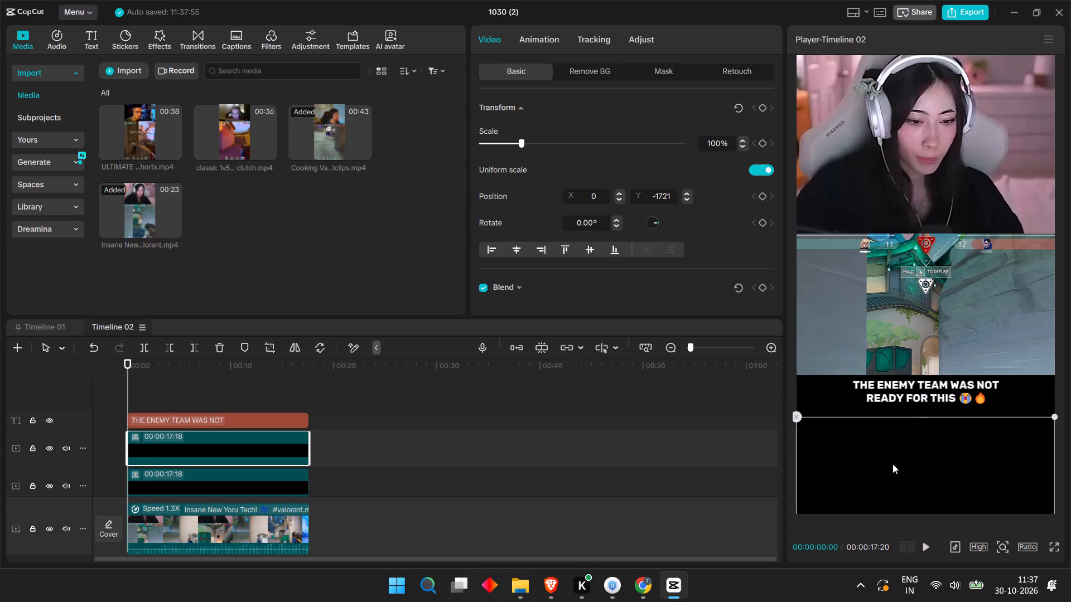
Move the duplicate black block over the top of the frame at Y 1476 and split it at 00:00:09:13.
key("space")
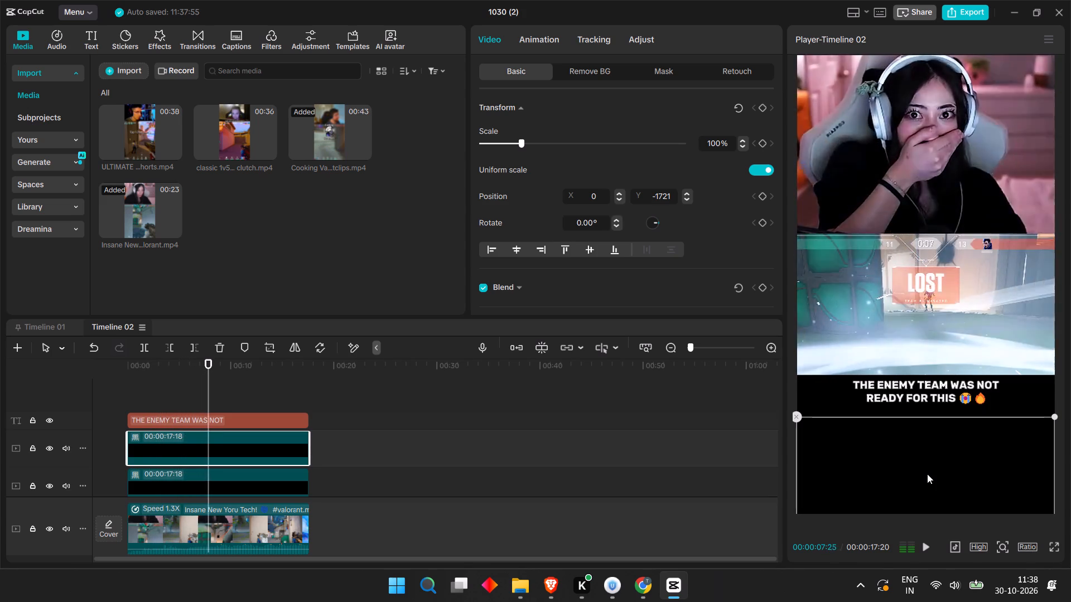
key("space")
left_click_drag(927, 474, 953, 332)
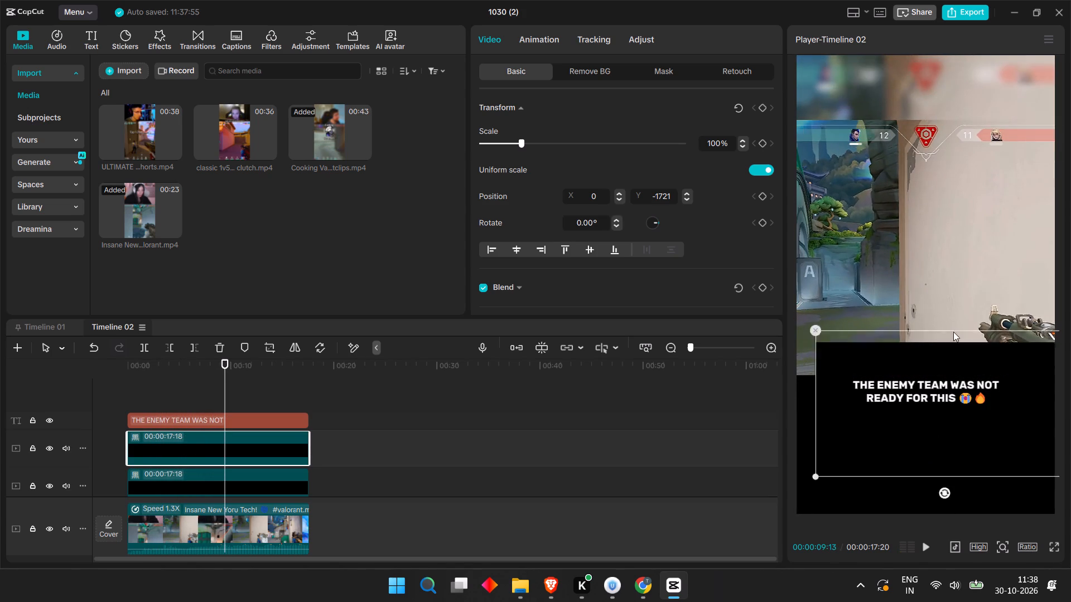
left_click_drag(953, 332, 928, 92)
key("ctrl+b")
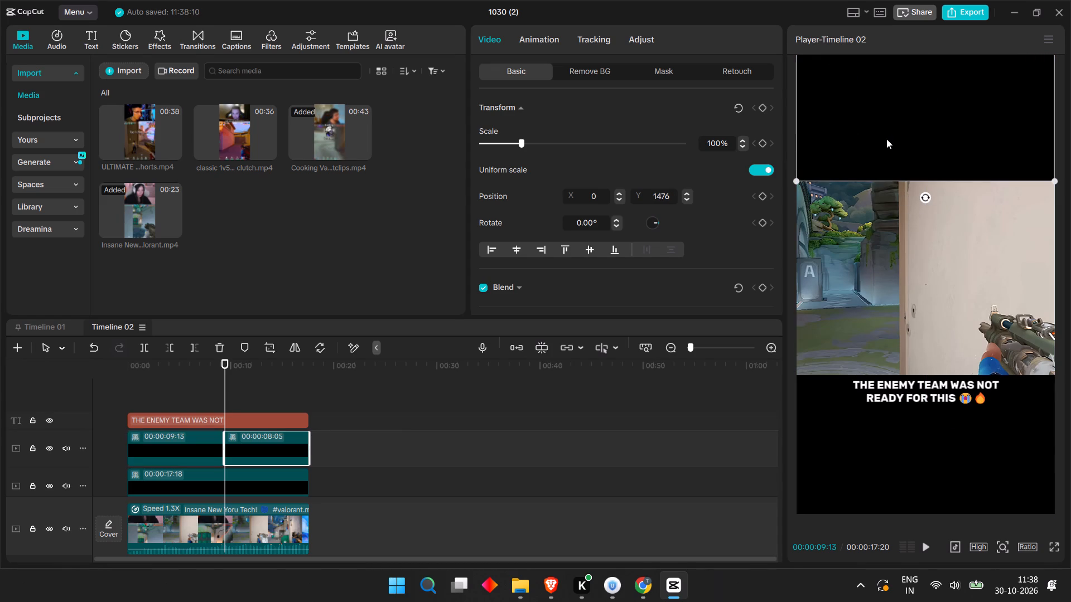
Delete the part of the upper black block before the 00:00:09:13 split and play the result.
left_click(166, 429)
left_click(195, 447)
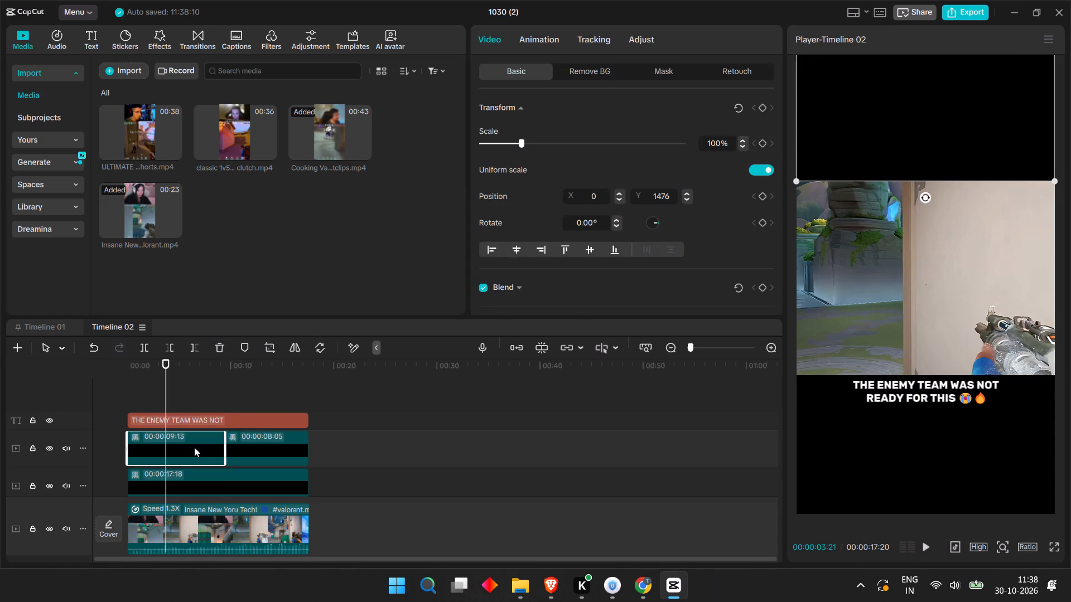
key("BackSpace")
left_click(167, 363)
key("space")
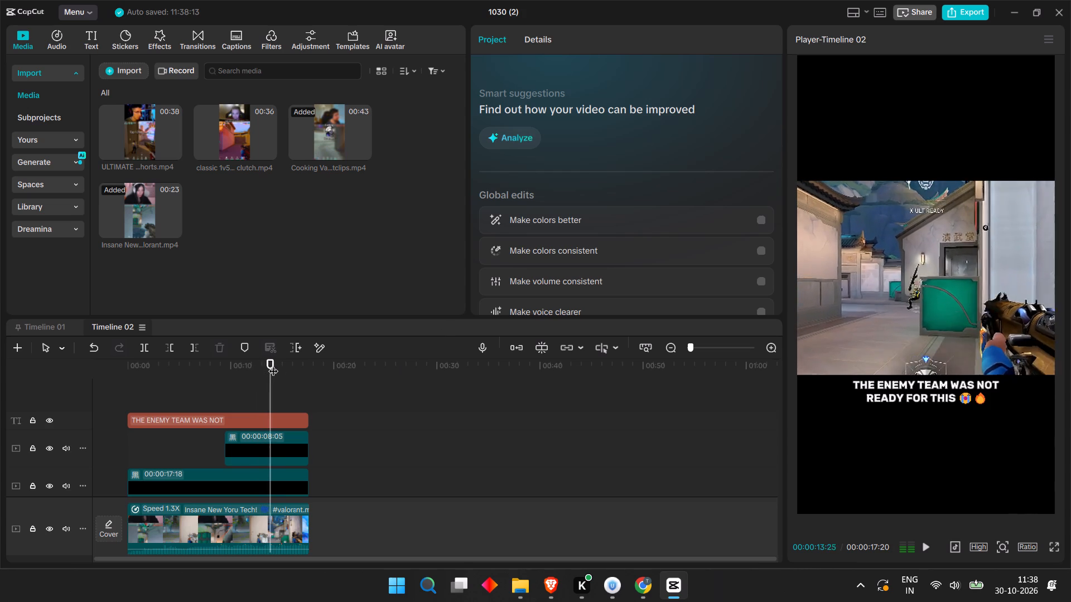
Split the gameplay video clip at 00:00:09:16, near the start of the remaining upper black block.
left_click_drag(273, 364, 225, 396)
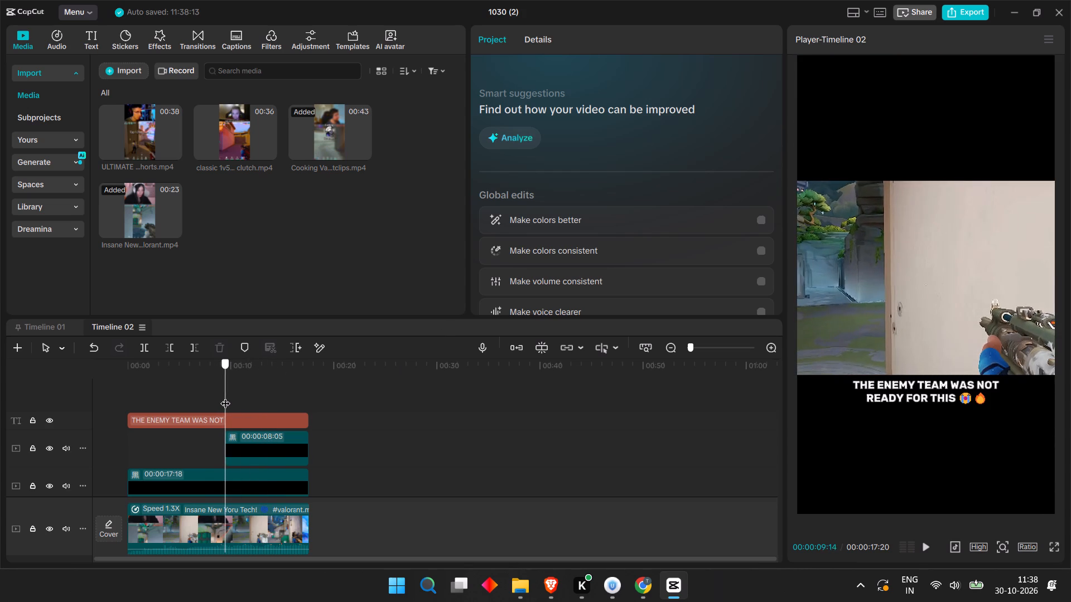
left_click_drag(225, 396, 226, 396)
left_click(233, 533)
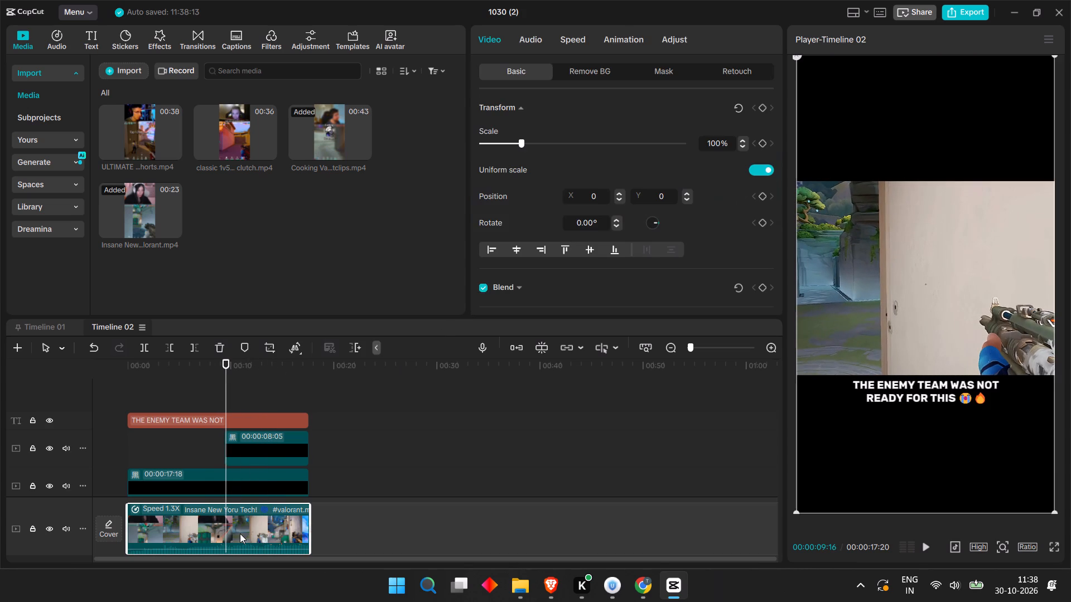
key("ctrl+b")
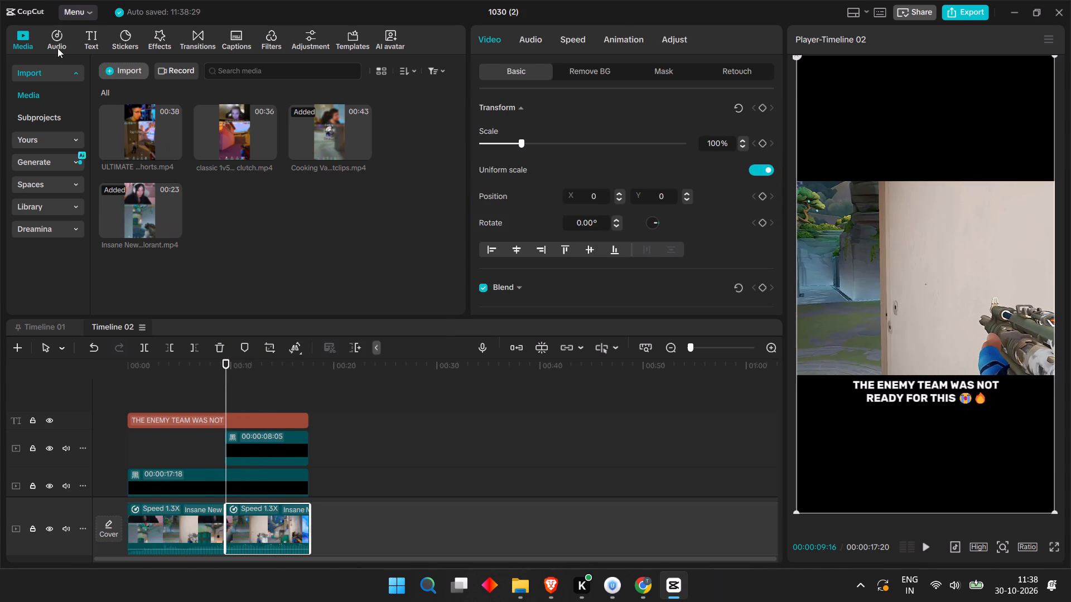
Search the transitions for "fade" and add Black Fade at the cut between the two gameplay clips.
left_click(57, 48)
left_click(122, 22)
left_click(165, 41)
left_click(205, 41)
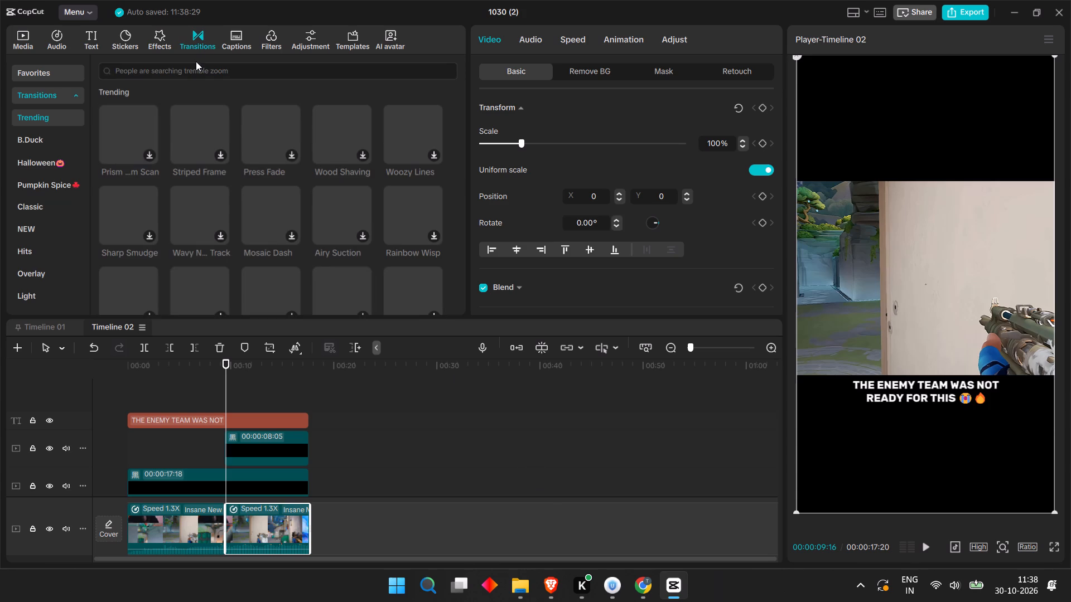
left_click(196, 61)
left_click(194, 65)
left_click(158, 107)
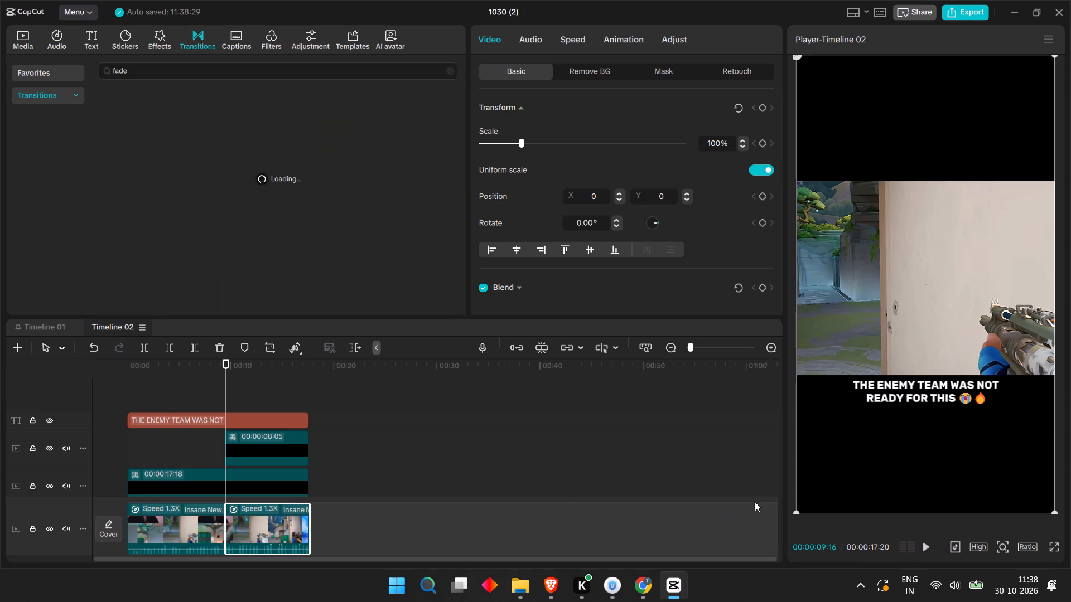
left_click(151, 140)
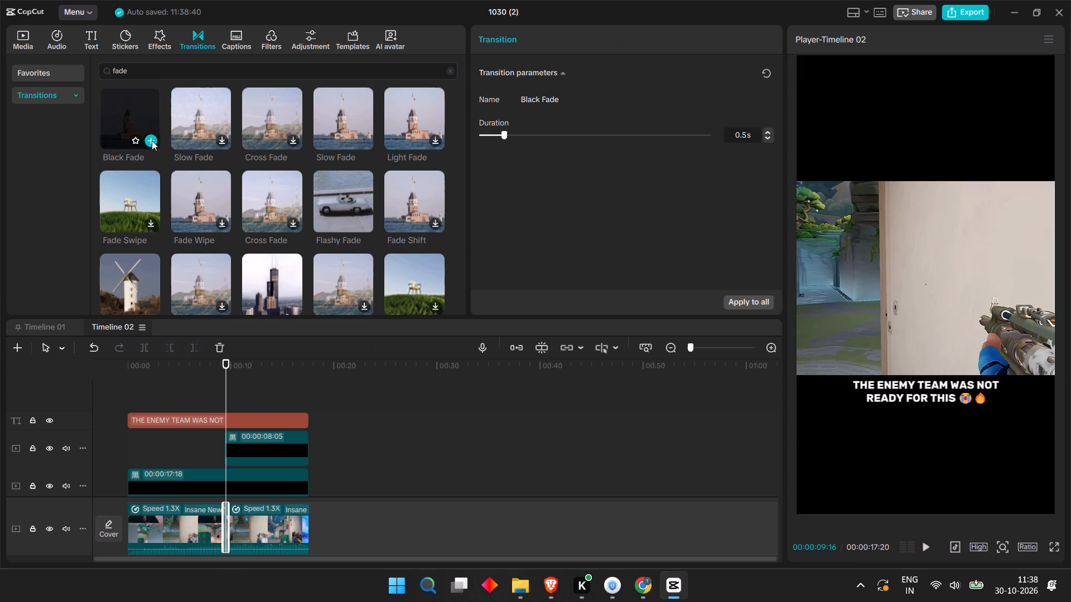
Play the timeline around the cut to examine the Black Fade transition and the timing of the upper black block.
left_click_drag(221, 366, 218, 372)
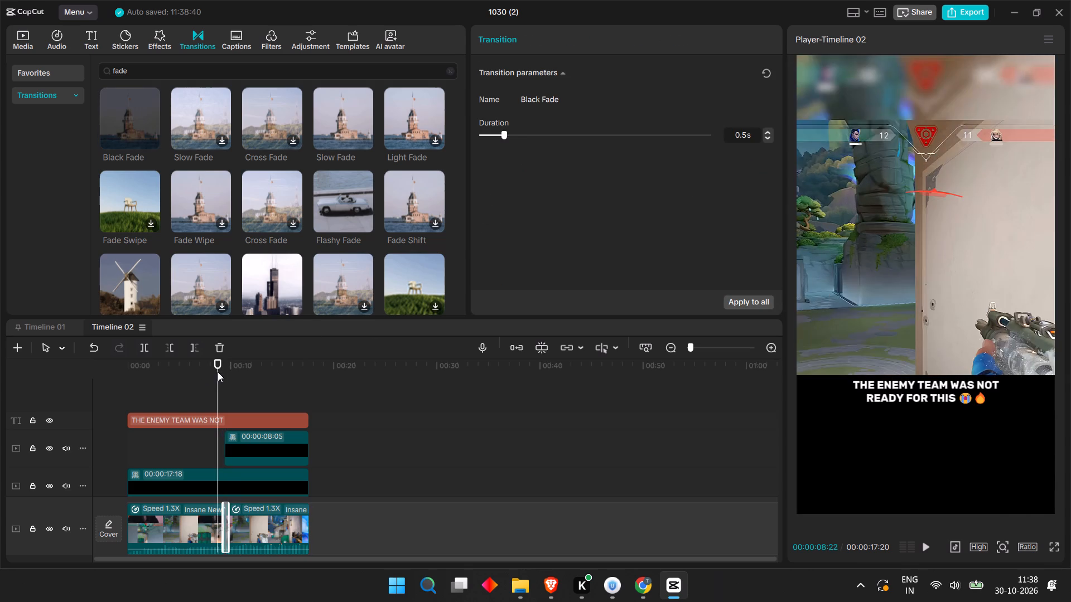
key("space")
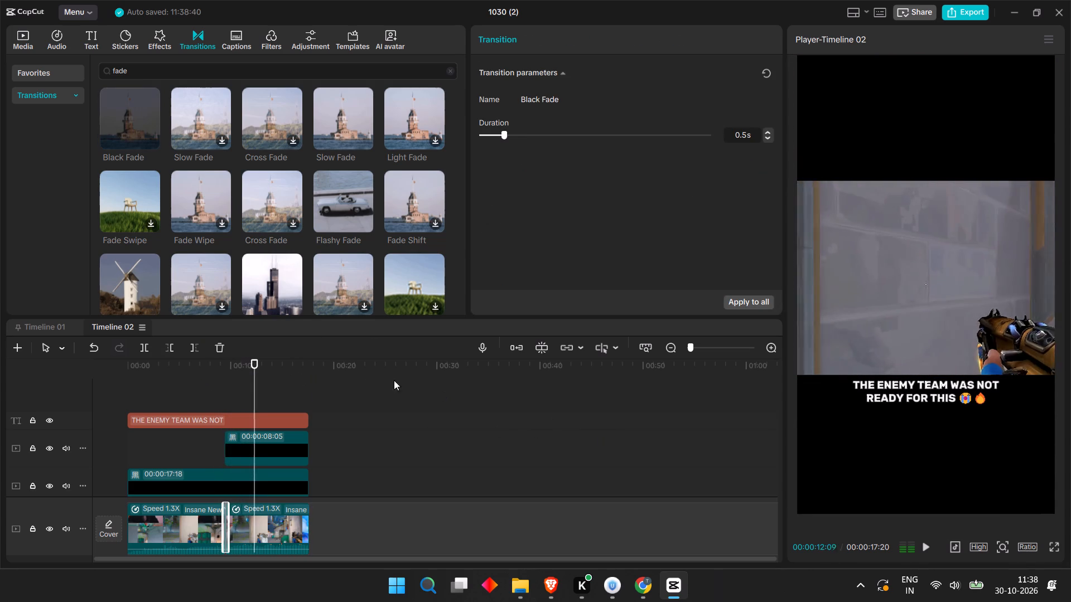
left_click_drag(266, 363, 164, 370)
key("space")
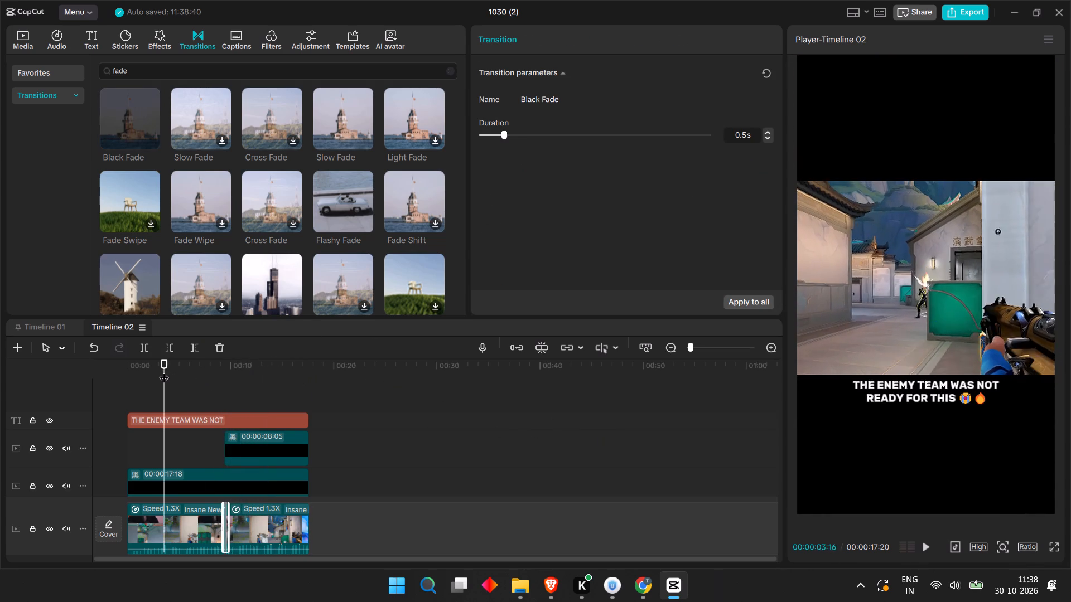
left_click(198, 367)
key("space")
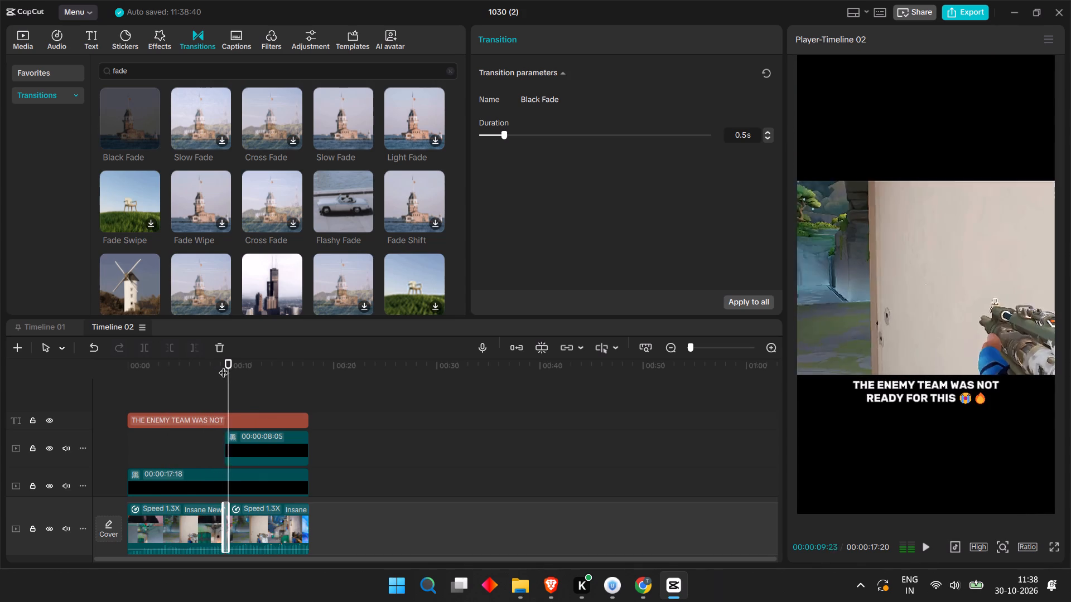
key("space")
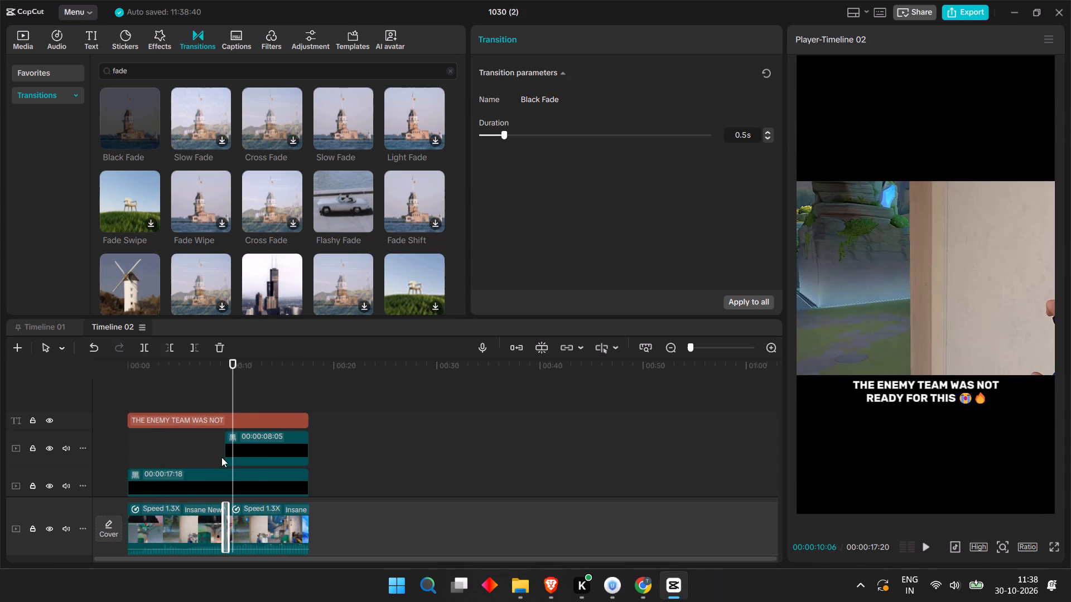
Extend the start of the upper black block back to 00:00:09:03 and play through the transition.
left_click_drag(232, 379, 212, 385)
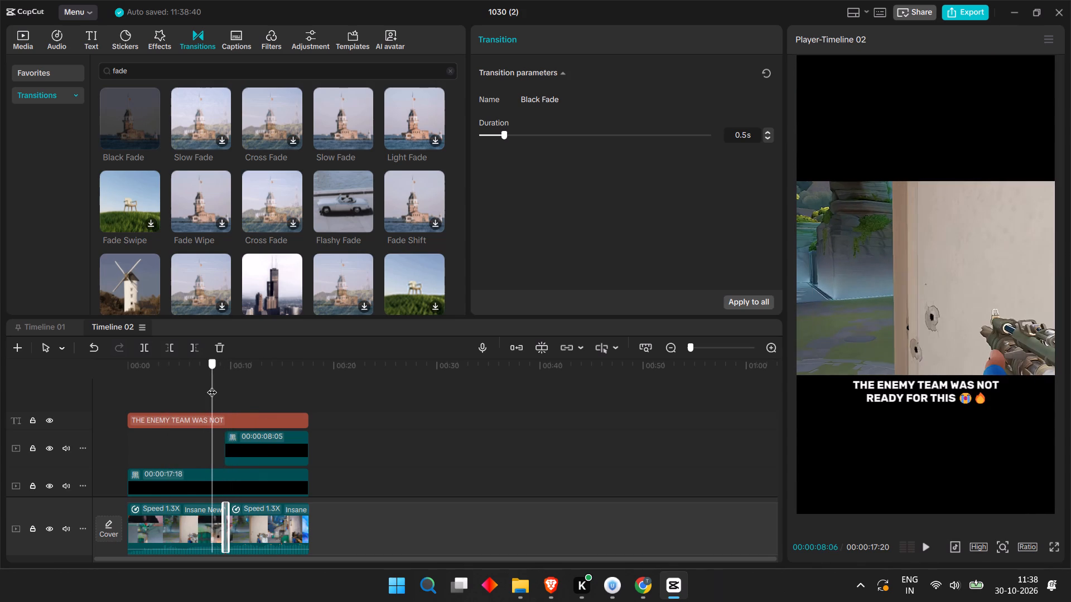
left_click_drag(212, 385, 216, 386)
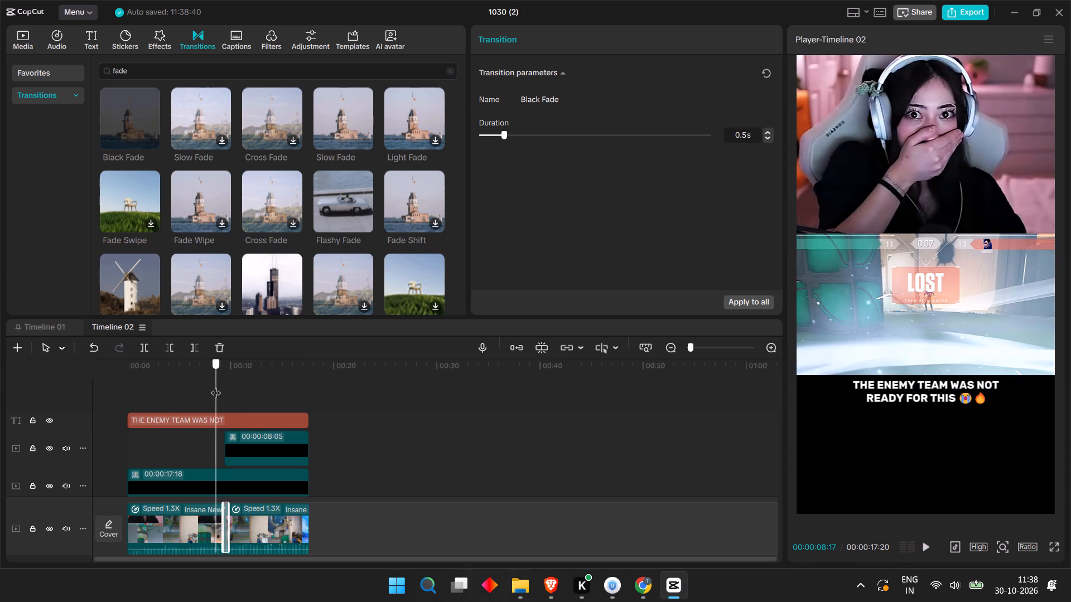
left_click_drag(216, 386, 223, 384)
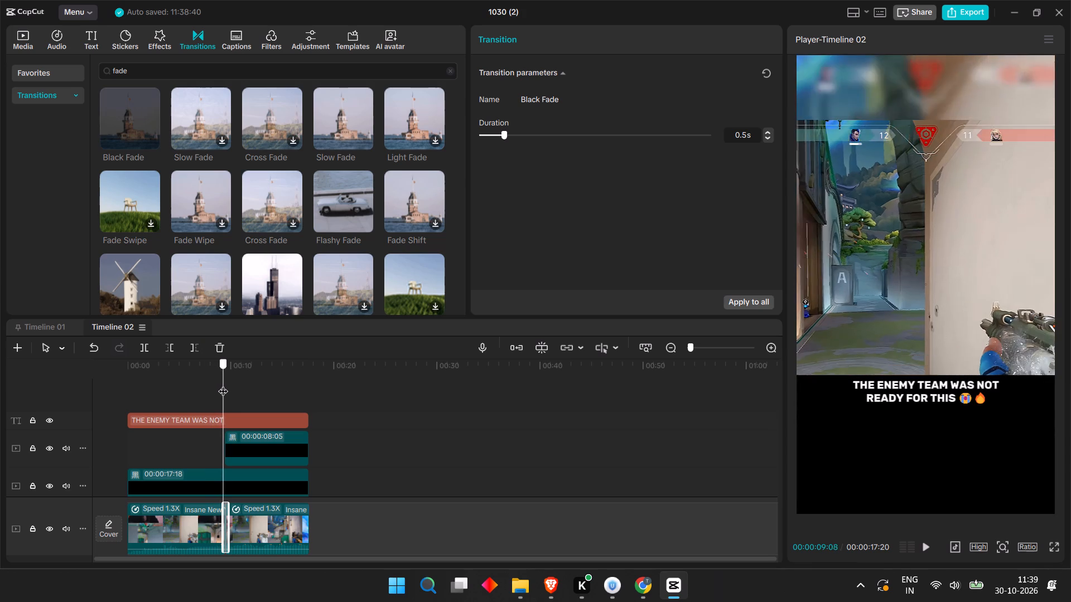
left_click_drag(223, 384, 220, 386)
left_click(224, 448)
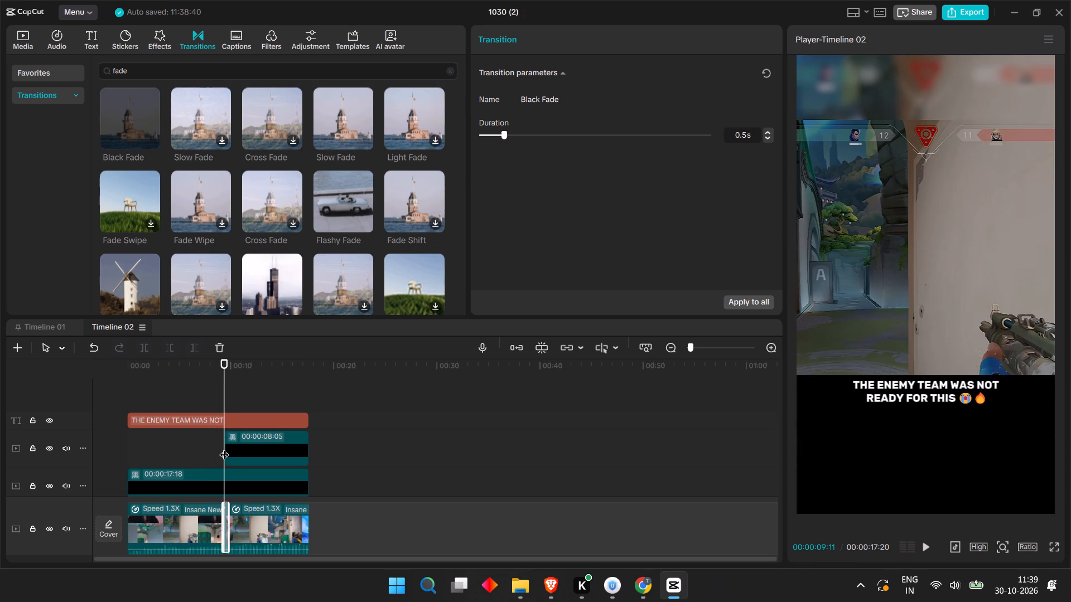
left_click(221, 362)
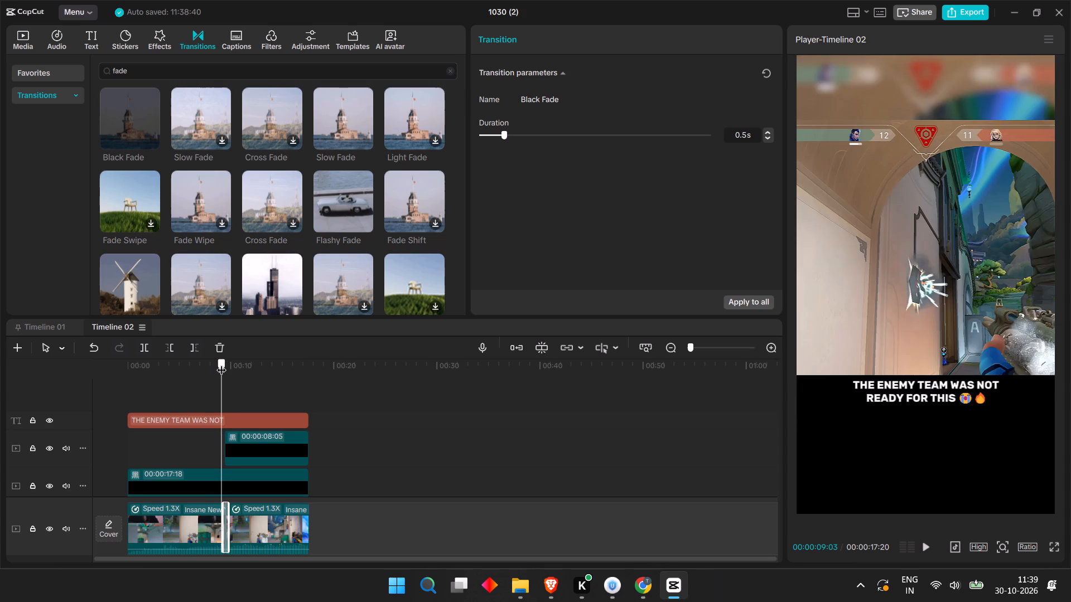
left_click(239, 453)
left_click(225, 452)
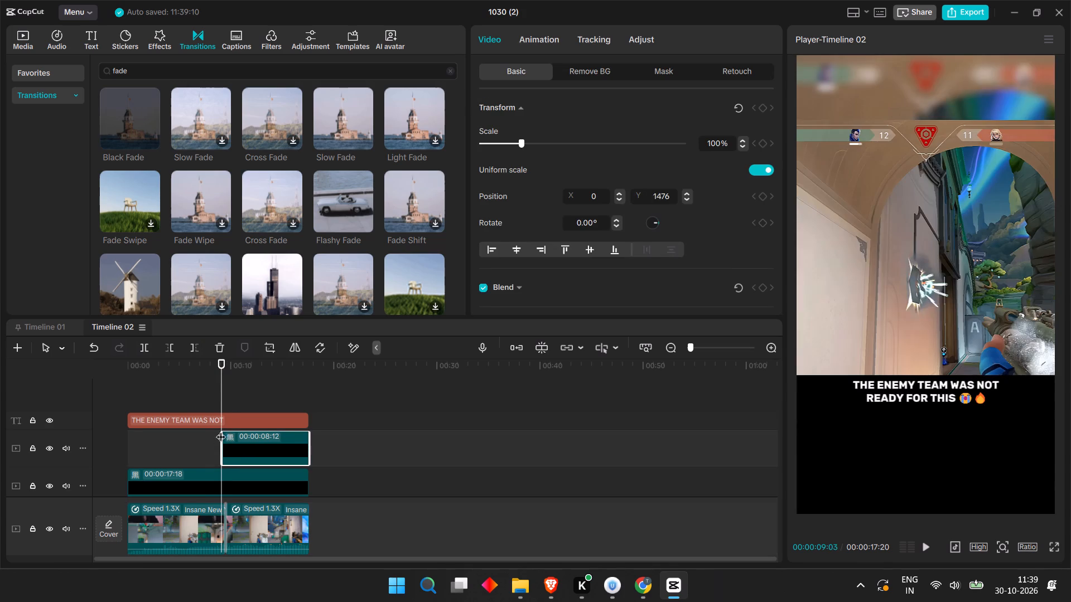
key("space")
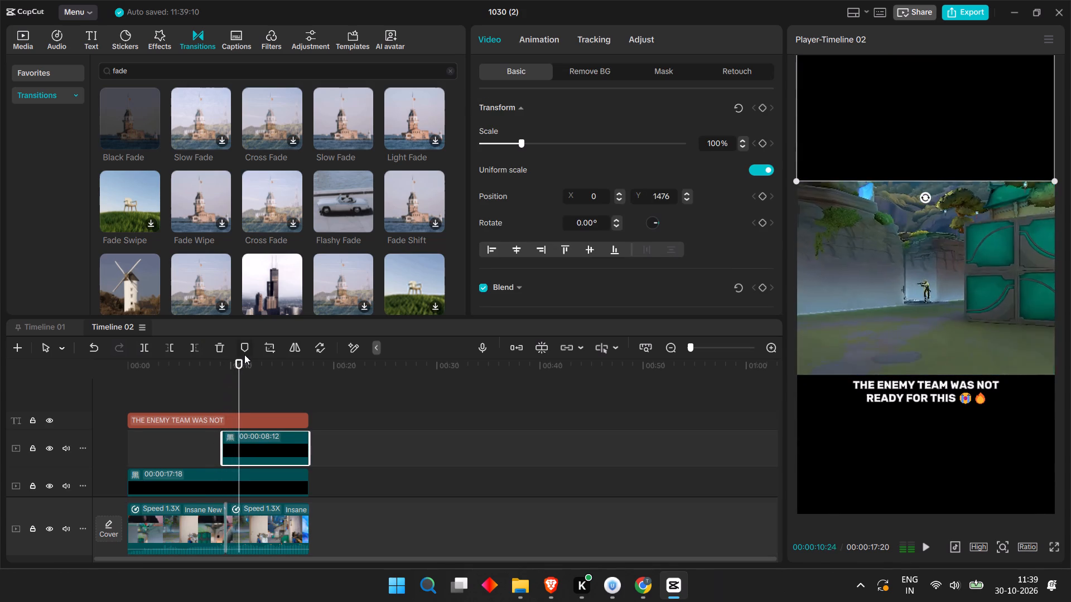
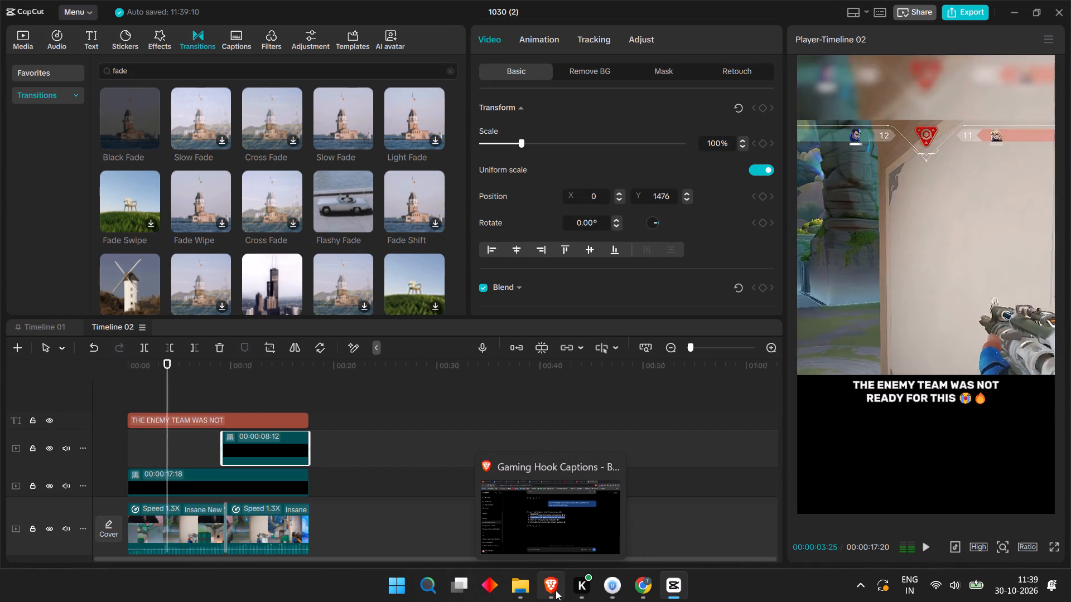
Create a new timeline, Timeline 03, and add the clip "classic 1v5 yoru clutch.mp4" to it.
key("space")
left_click(16, 341)
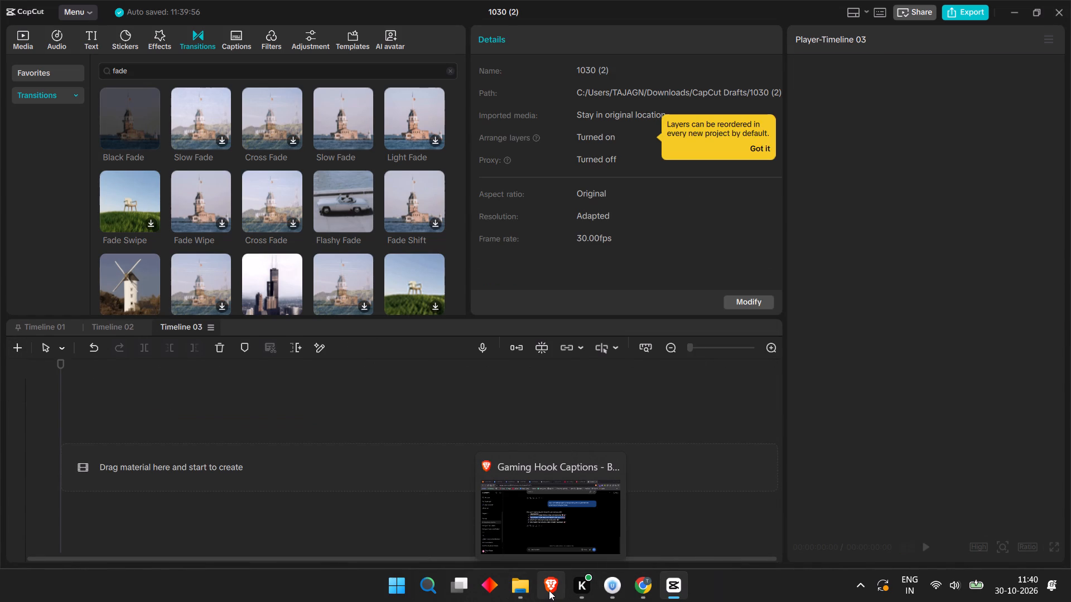
left_click(27, 46)
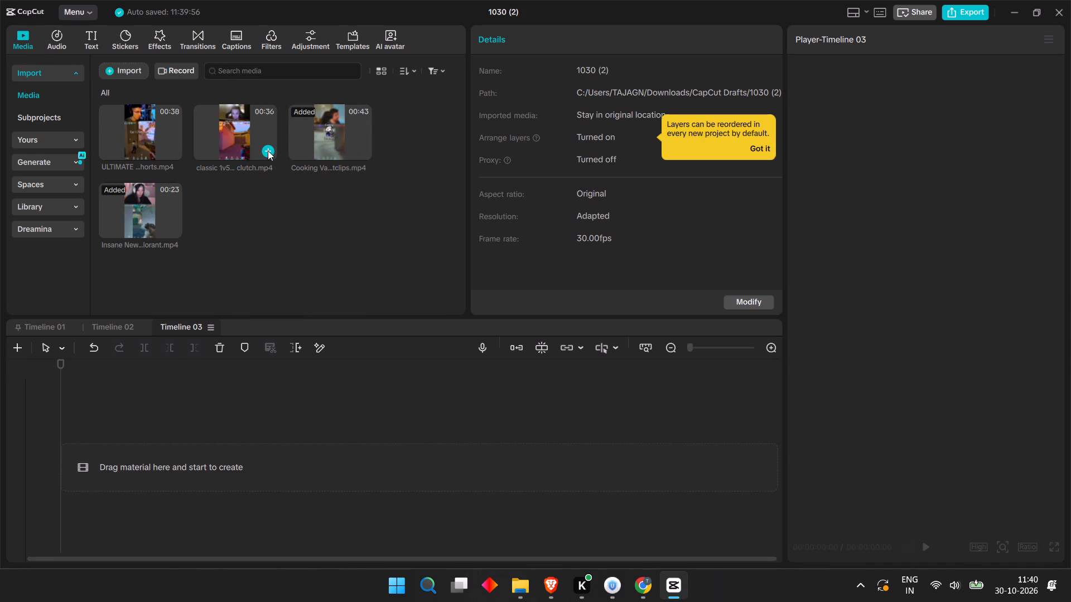
left_click(268, 151)
key("space")
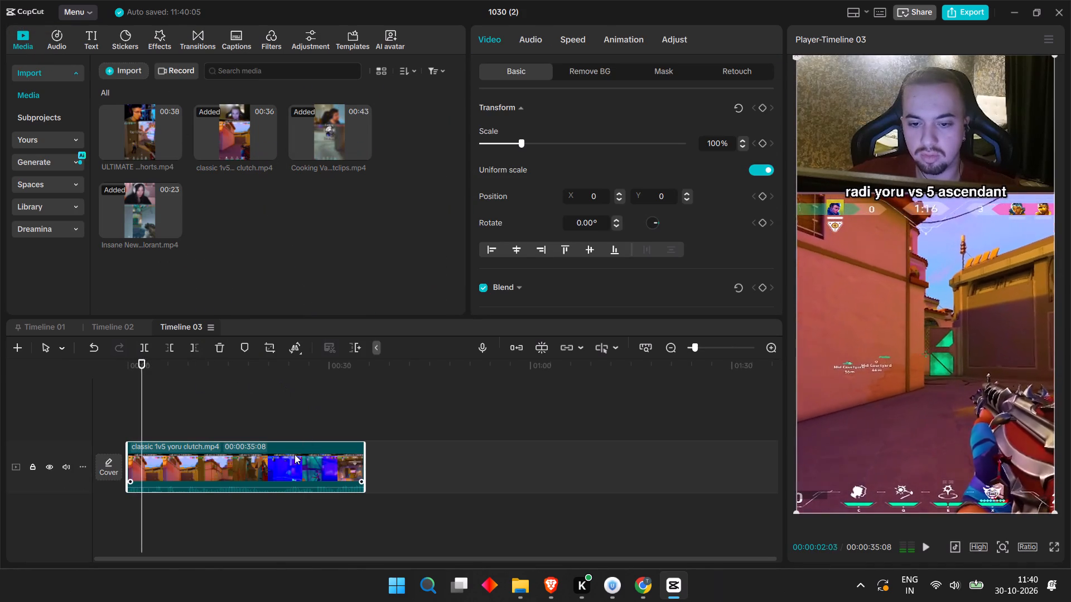
Set the yoru clutch clip's speed to 1.20x and play it through.
key("space")
left_click(576, 41)
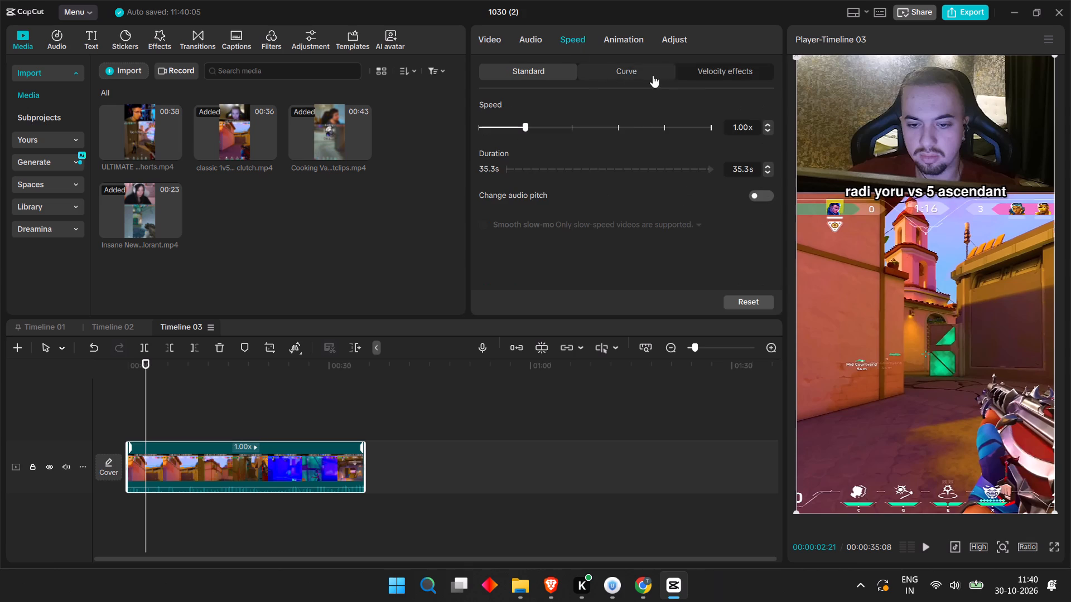
double_click(772, 123)
key("space")
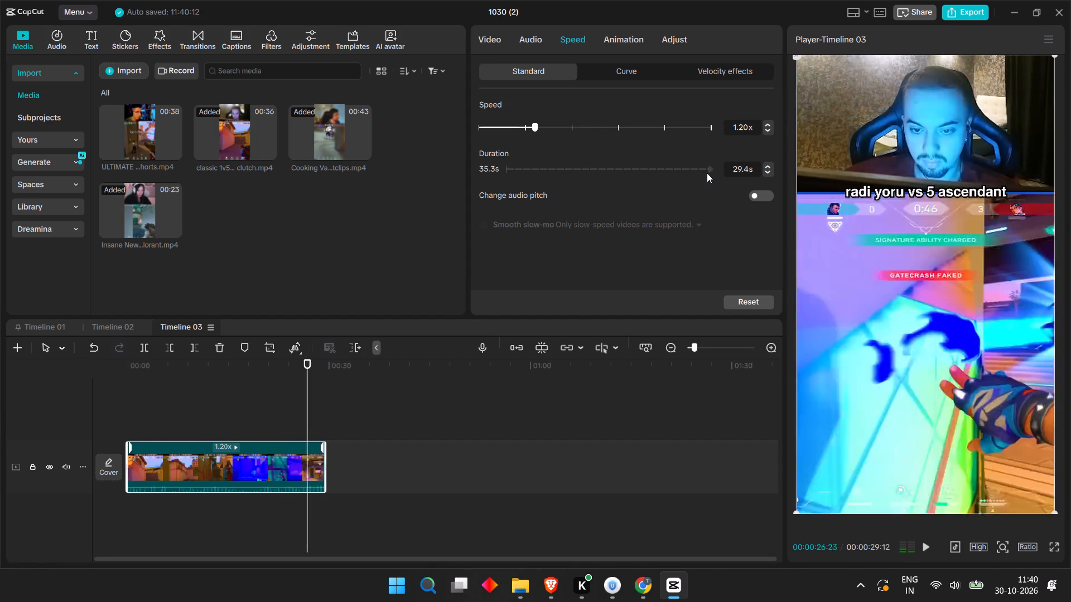
key("space")
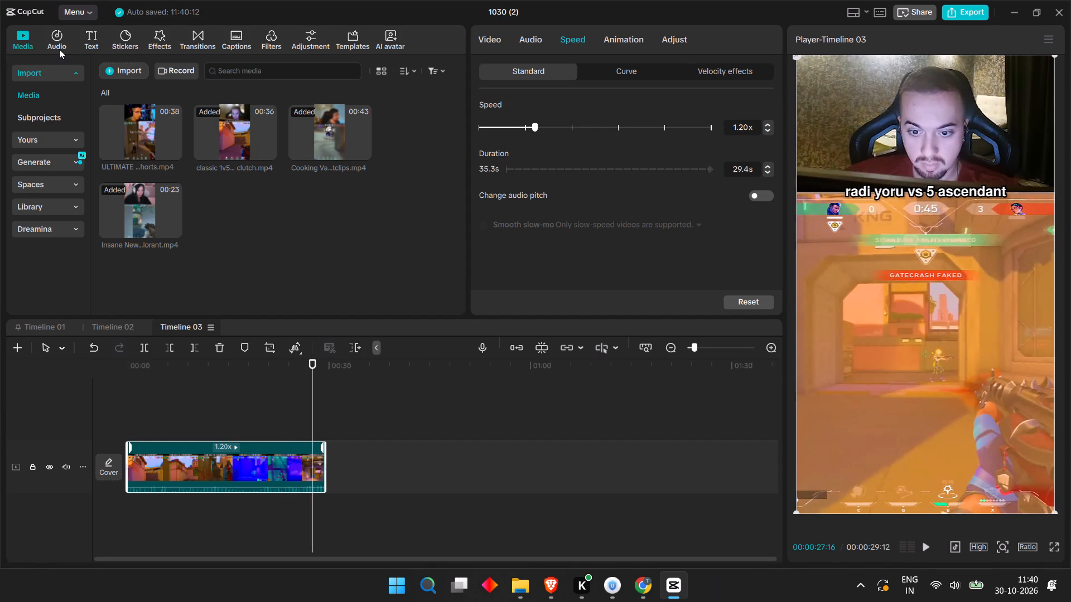
Copy the lower black block from Timeline 02 to the start of Timeline 03 and extend it to 00:00:29:09.
left_click(59, 48)
left_click(23, 45)
left_click(110, 325)
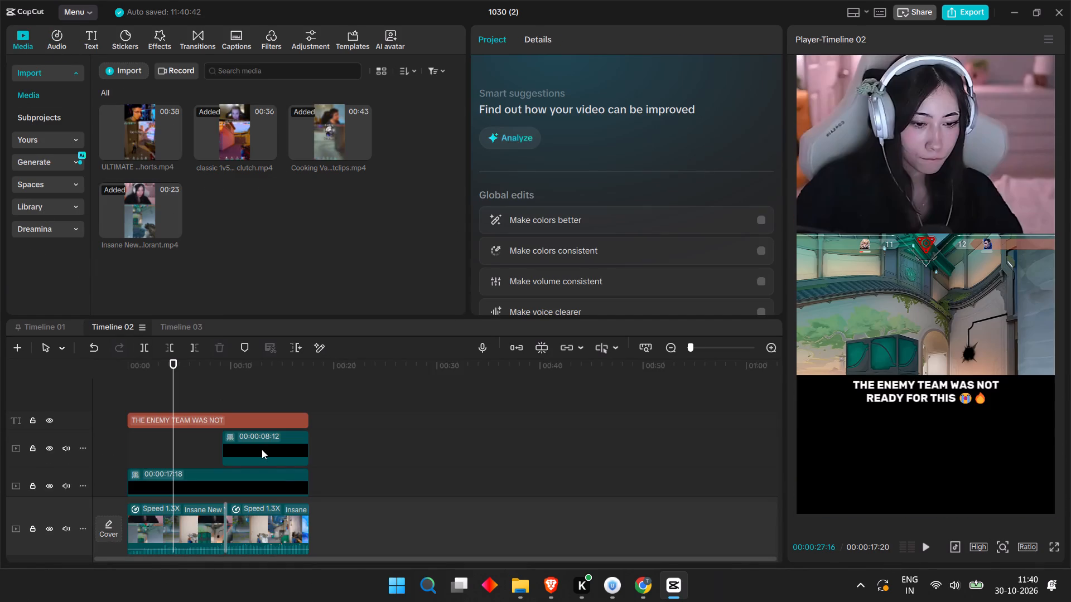
left_click(295, 482)
key("ctrl+c")
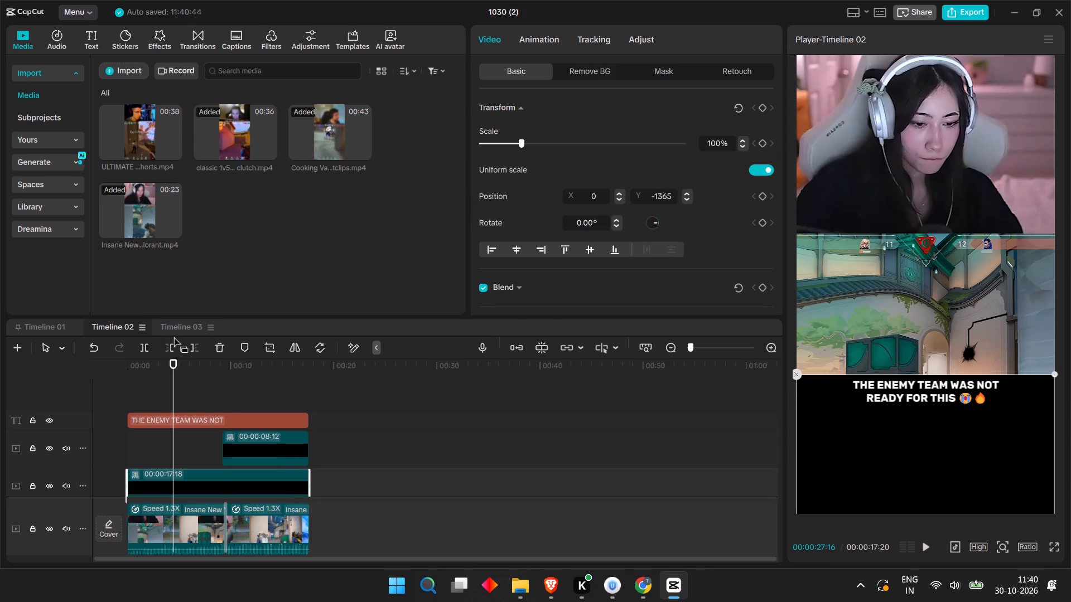
left_click(173, 329)
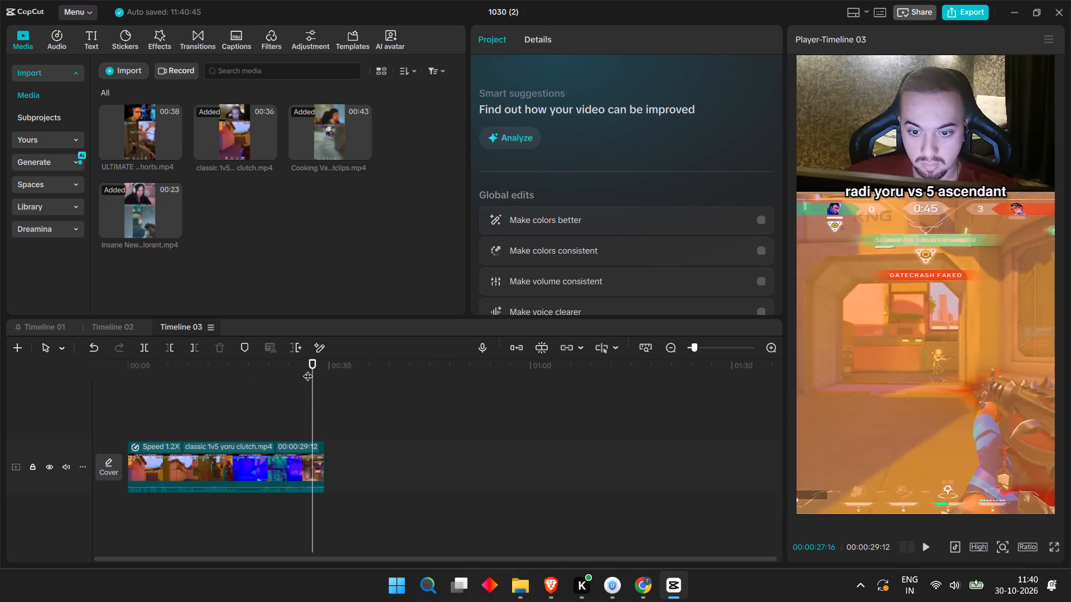
left_click_drag(308, 367, 36, 385)
key("ctrl+v")
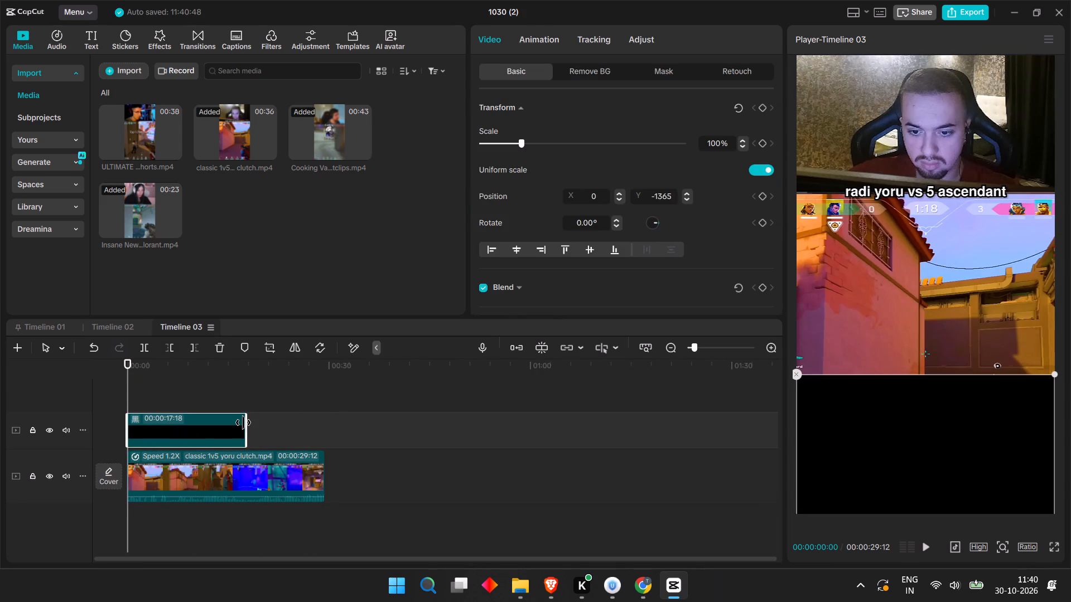
left_click_drag(243, 423, 320, 431)
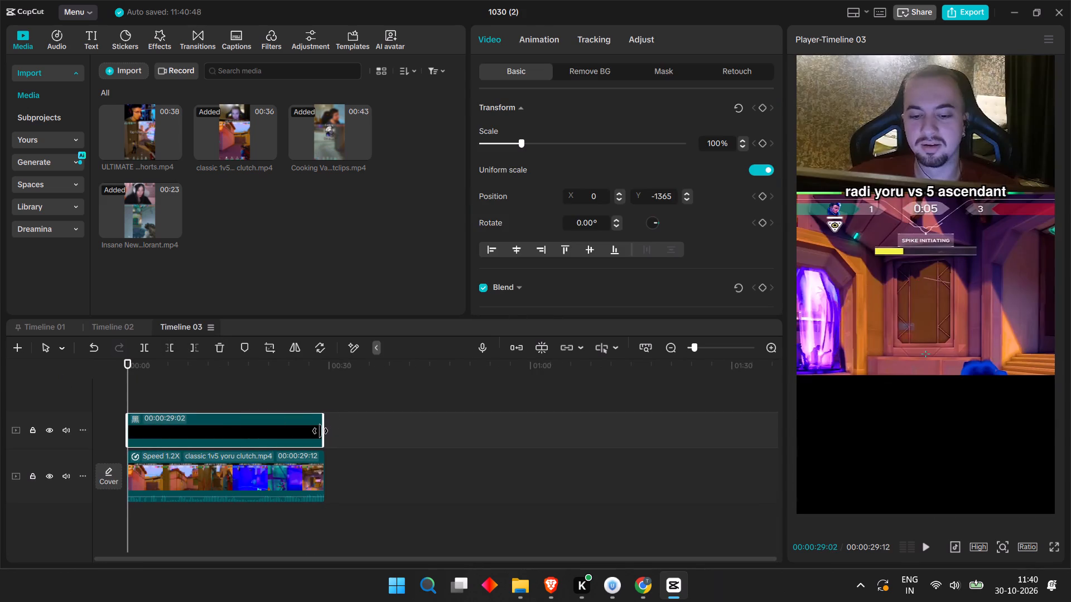
left_click_drag(320, 431, 322, 430)
left_click(306, 435)
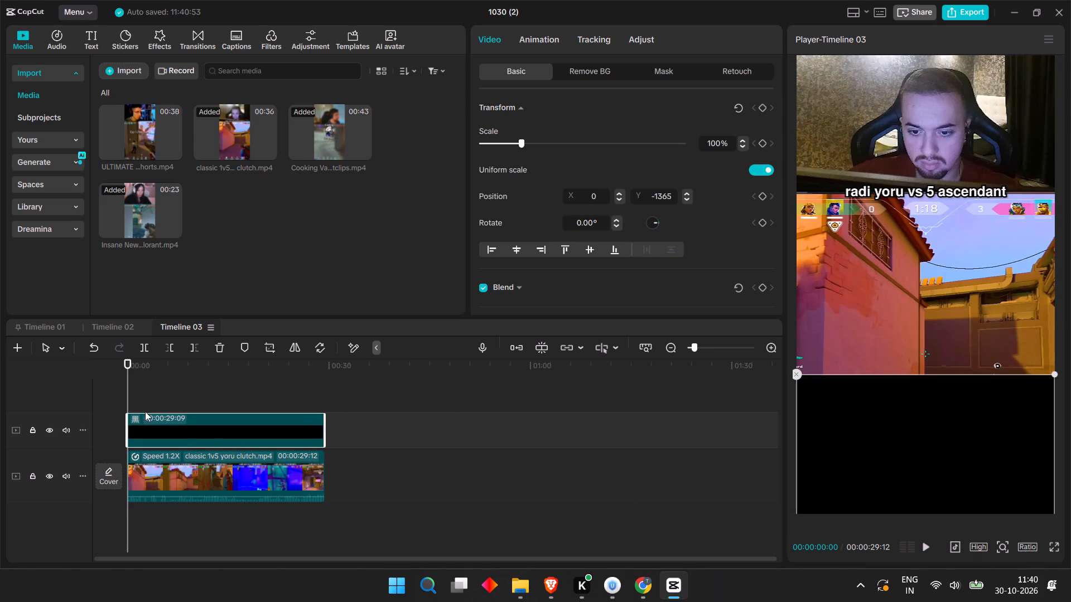
Copy the hook text from Timeline 02 to the start of Timeline 03 and stretch it to about the video clip's length.
left_click(124, 327)
left_click(195, 419)
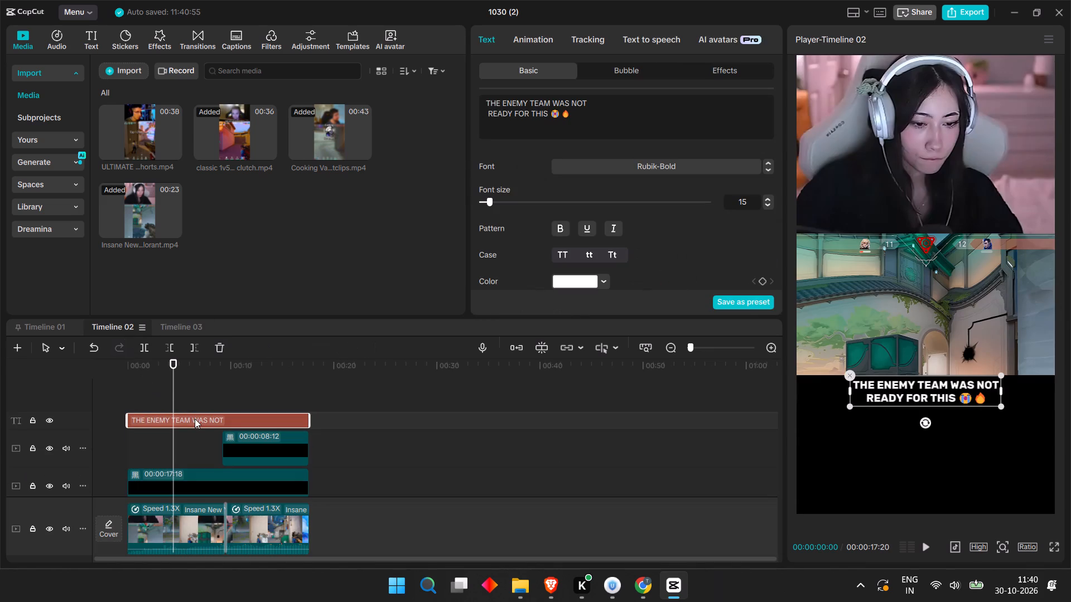
key("ctrl+c")
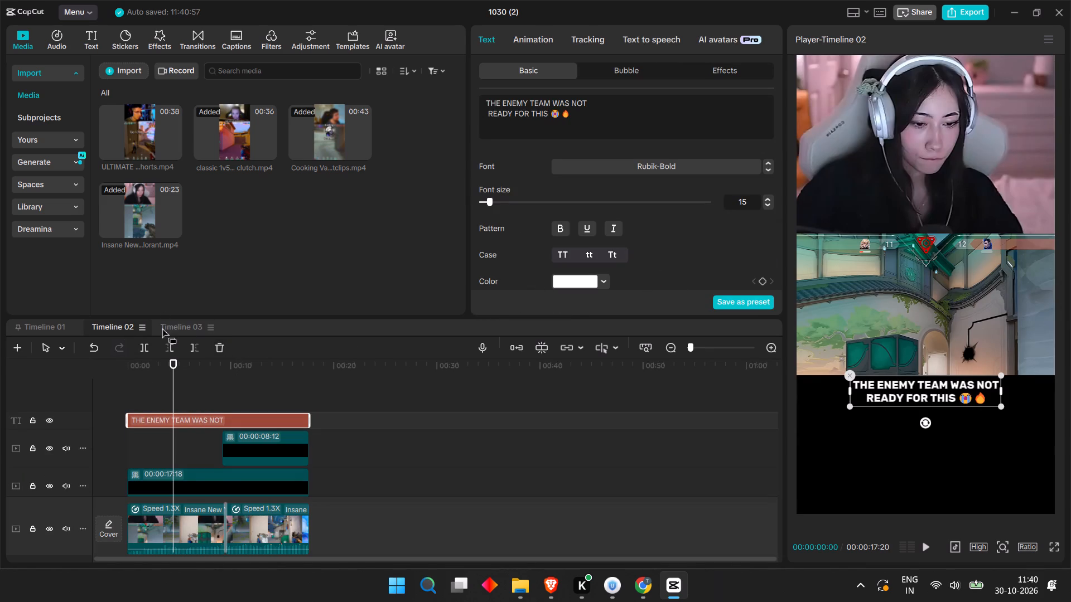
left_click(161, 327)
key("ctrl+v")
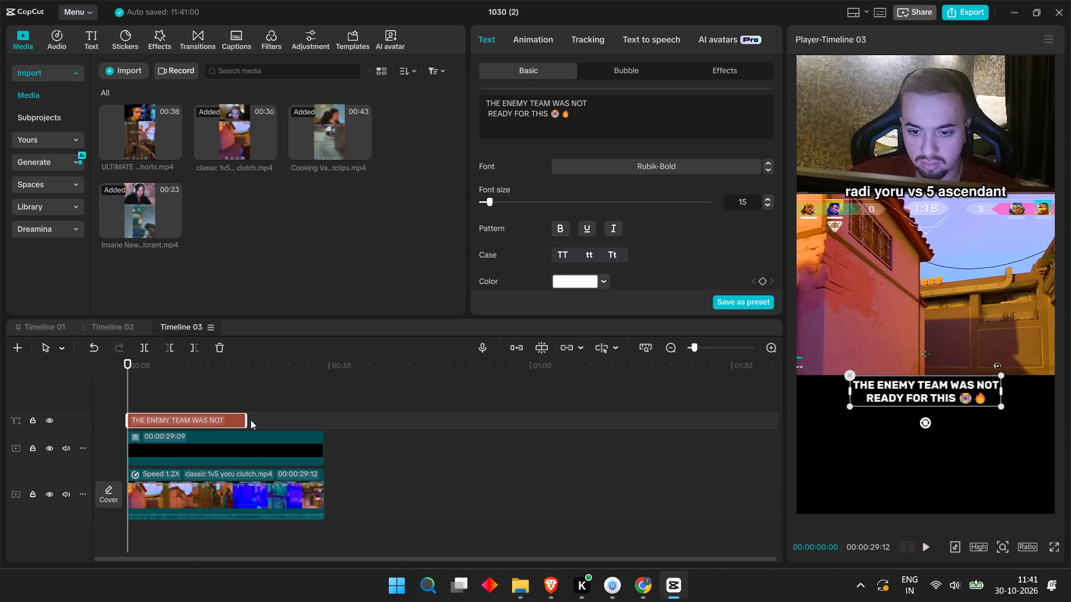
left_click_drag(248, 420, 324, 418)
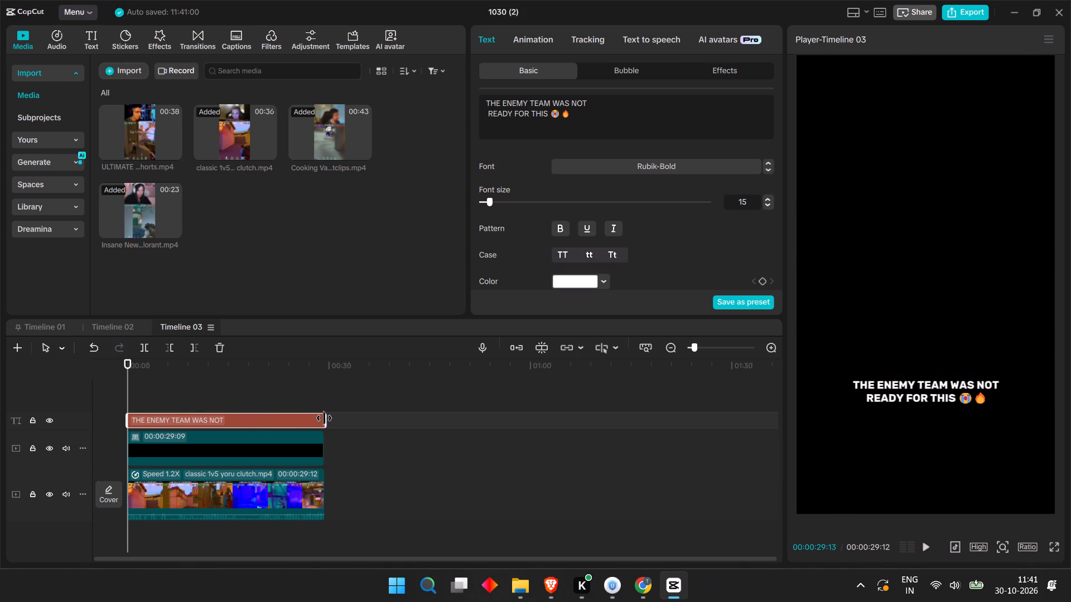
left_click_drag(324, 418, 320, 421)
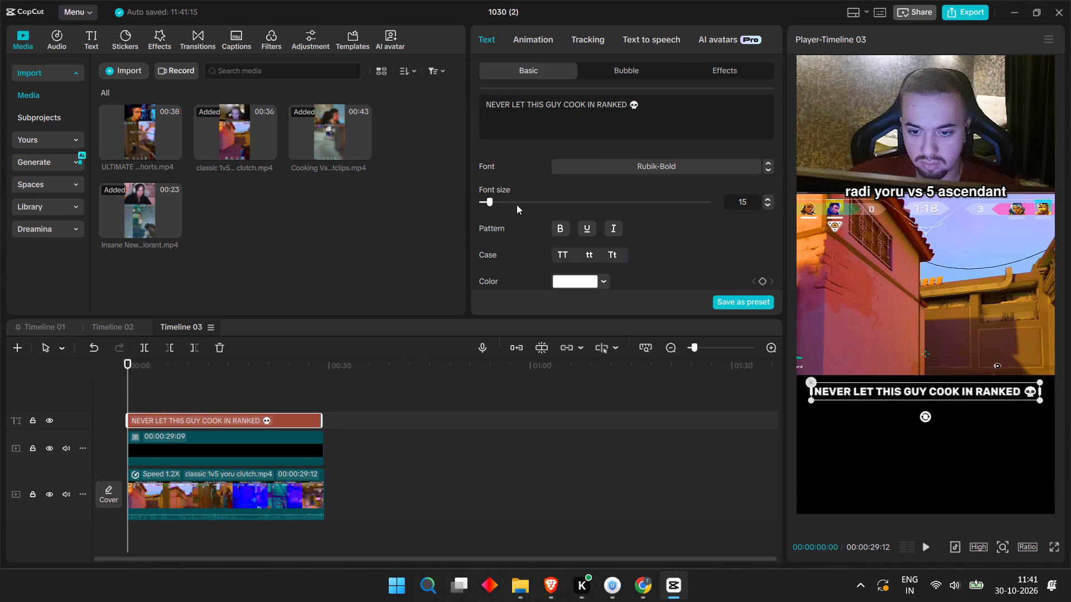
Set the font size of the hook text on Timeline 03 to 16.
double_click(766, 200)
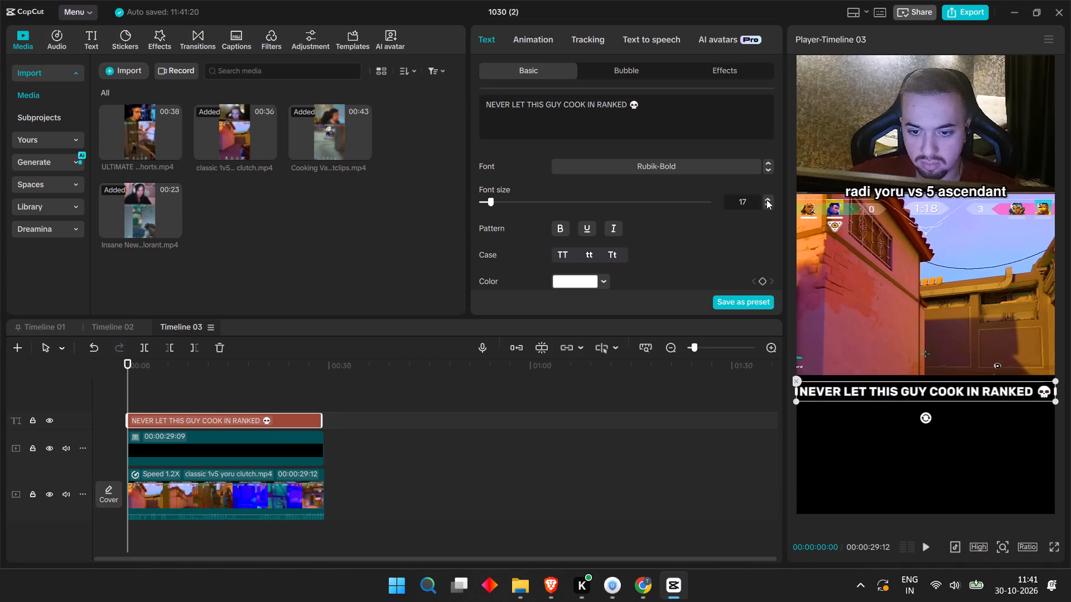
left_click(771, 208)
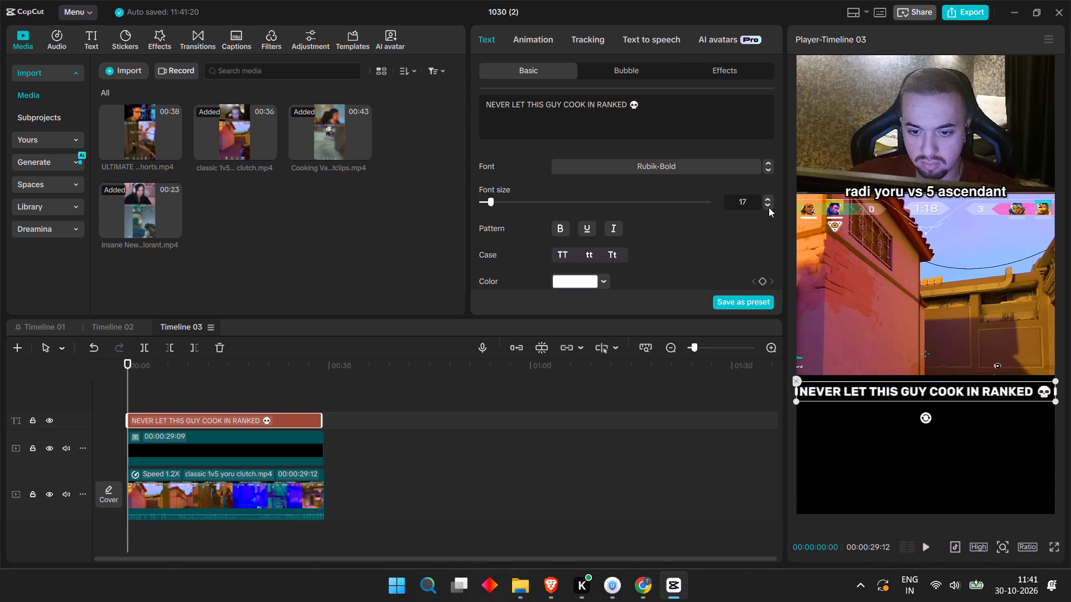
left_click(769, 203)
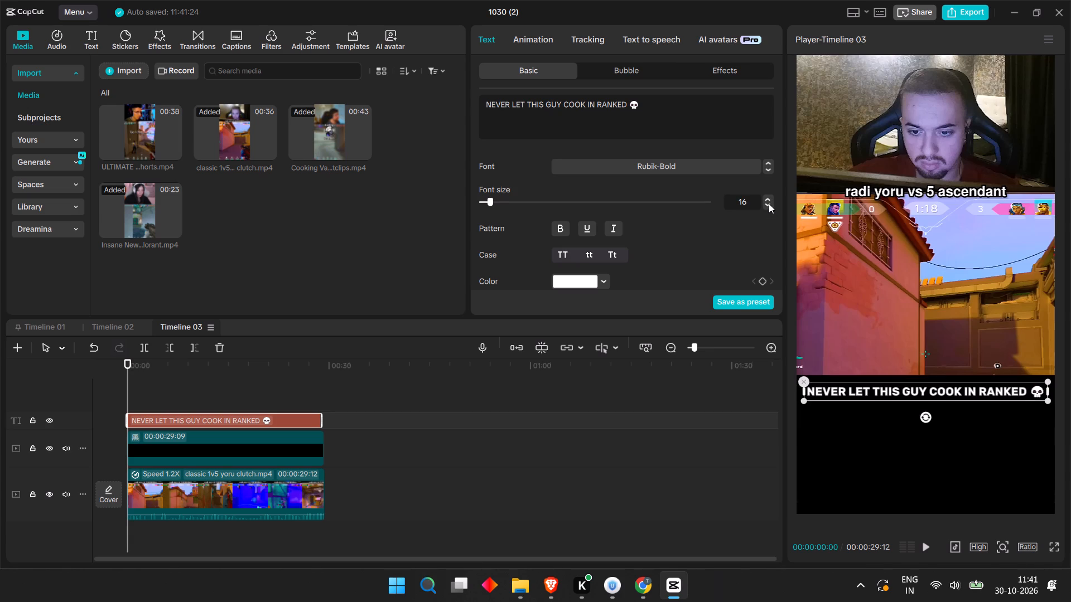
Show the Instagram Reels preview overlay on Timeline 03 and narrow the hook text box so the line wraps onto two rows.
left_click(961, 547)
left_click(939, 526)
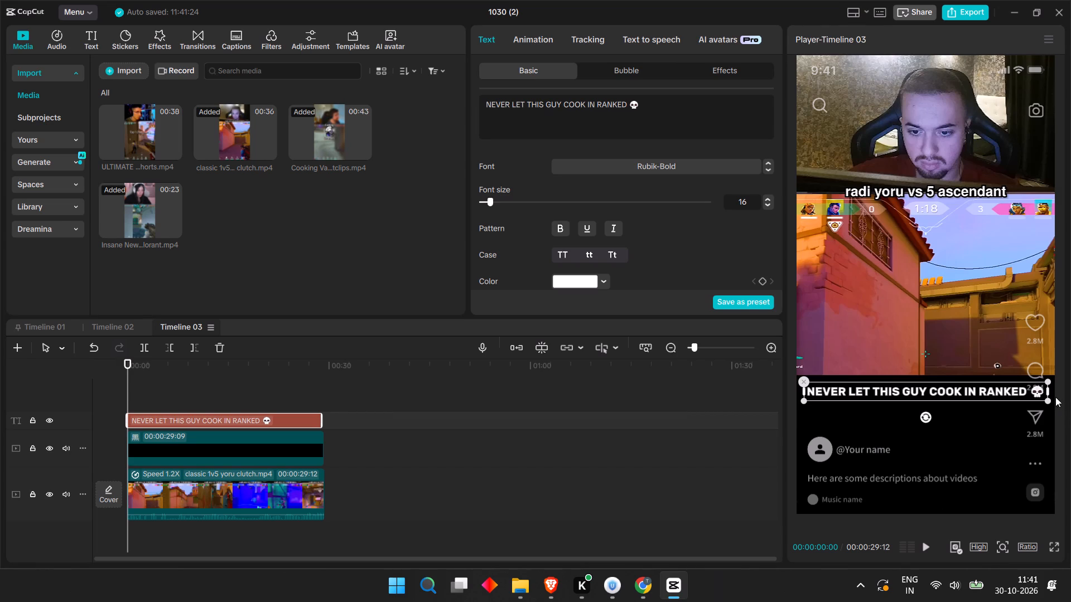
left_click_drag(1049, 392, 1017, 401)
left_click_drag(968, 403, 983, 406)
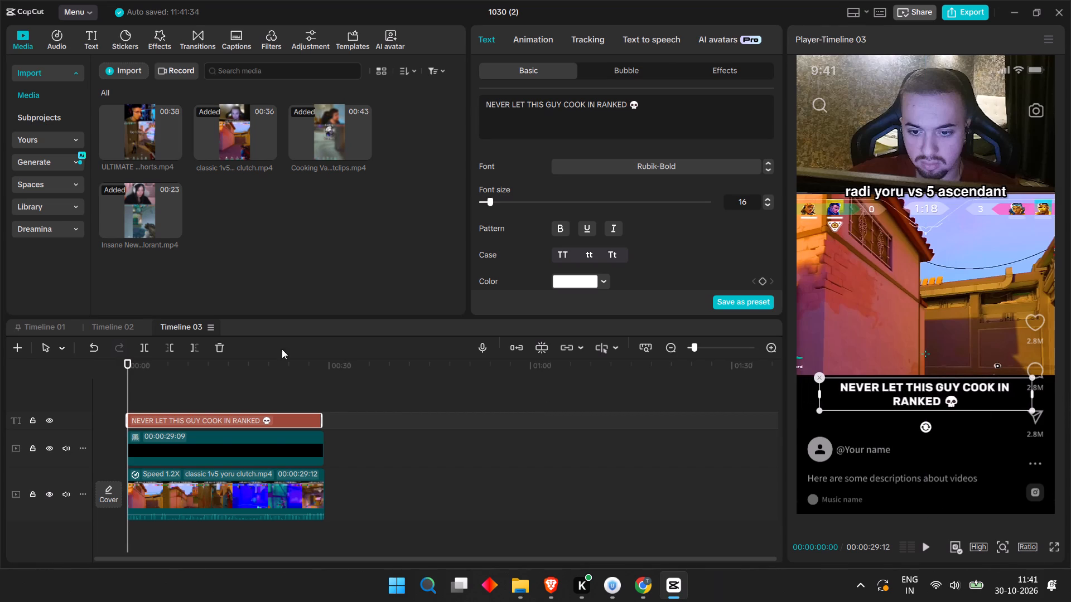
Check the hook text placement on Timeline 02 and Timeline 01 with the Instagram Reels preview overlay.
left_click(122, 329)
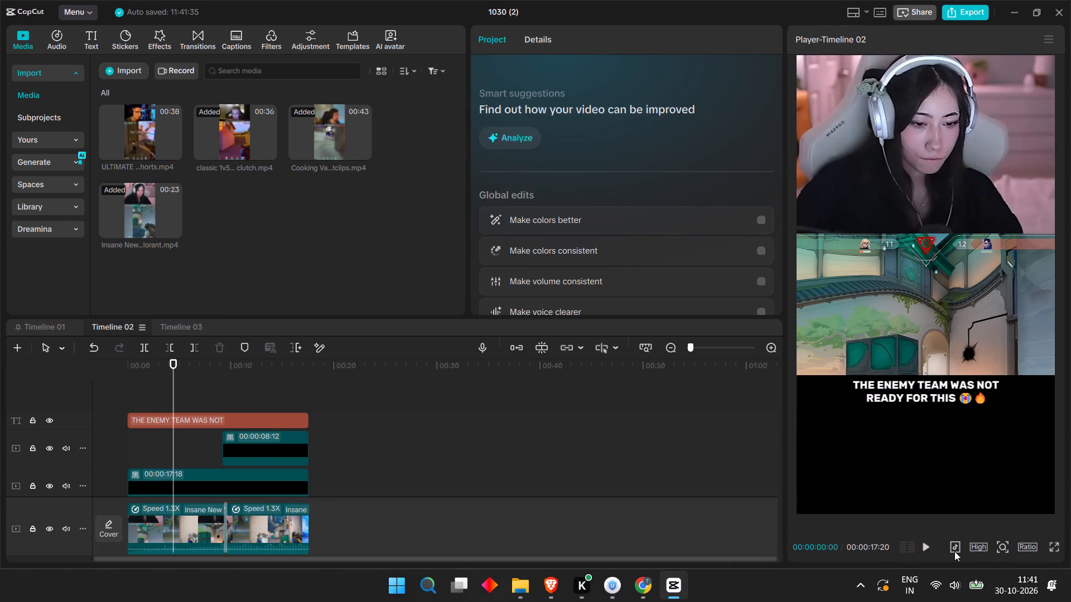
left_click(945, 555)
left_click(956, 545)
left_click(935, 522)
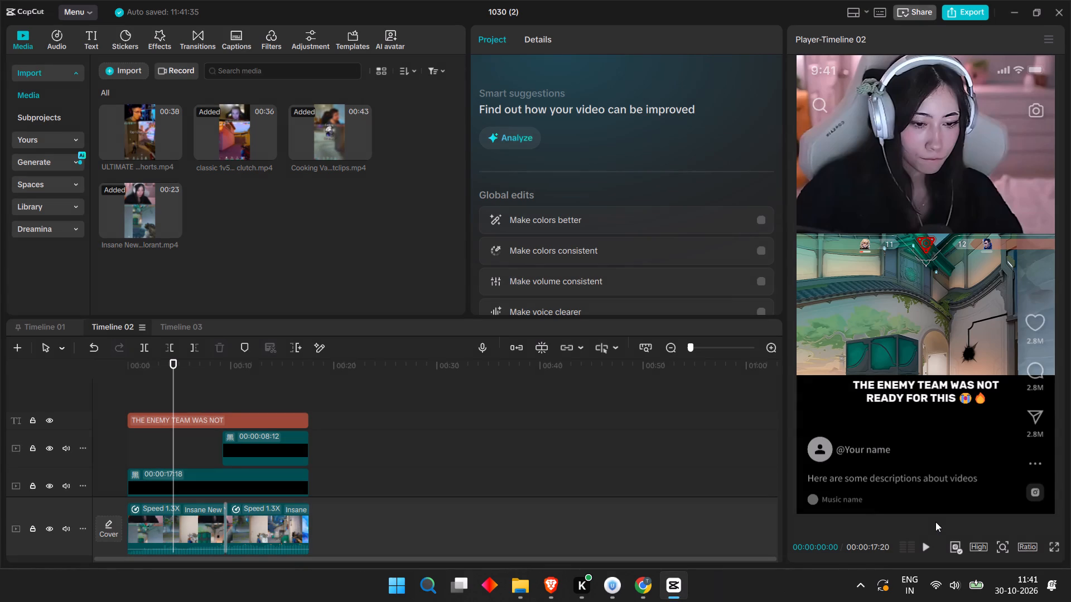
left_click(52, 329)
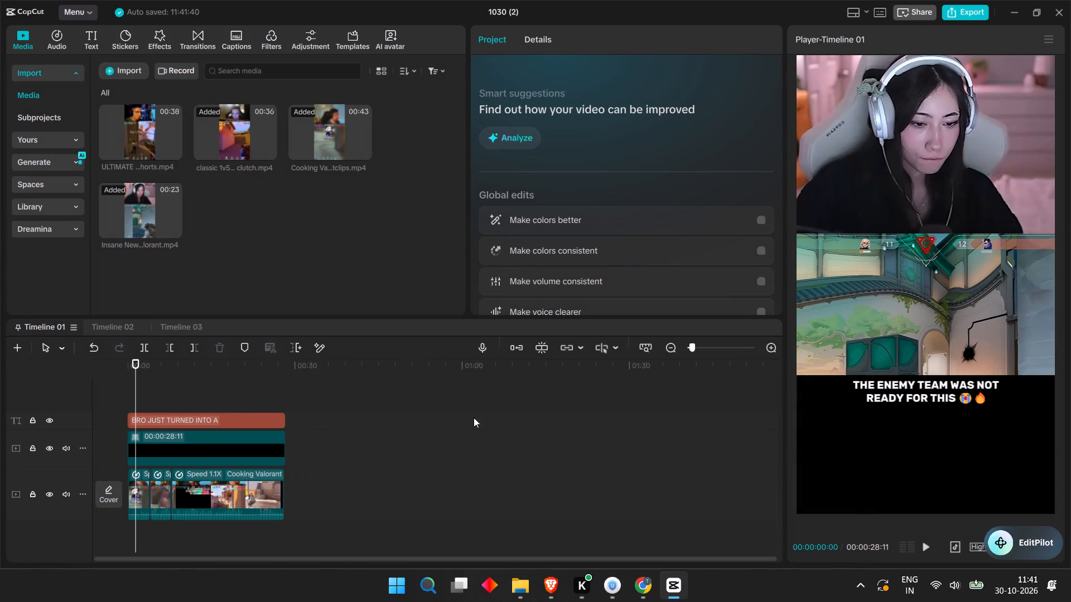
left_click(957, 546)
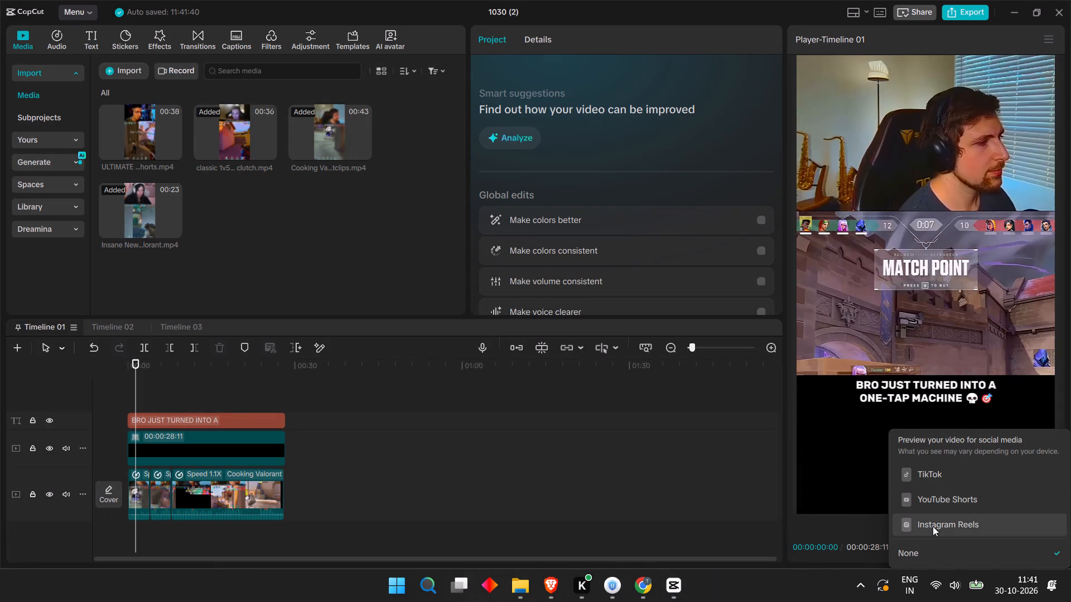
left_click(933, 526)
Return to Timeline 03 and play its opening seconds to review the wrapped hook text under the Reels overlay.
left_click(187, 328)
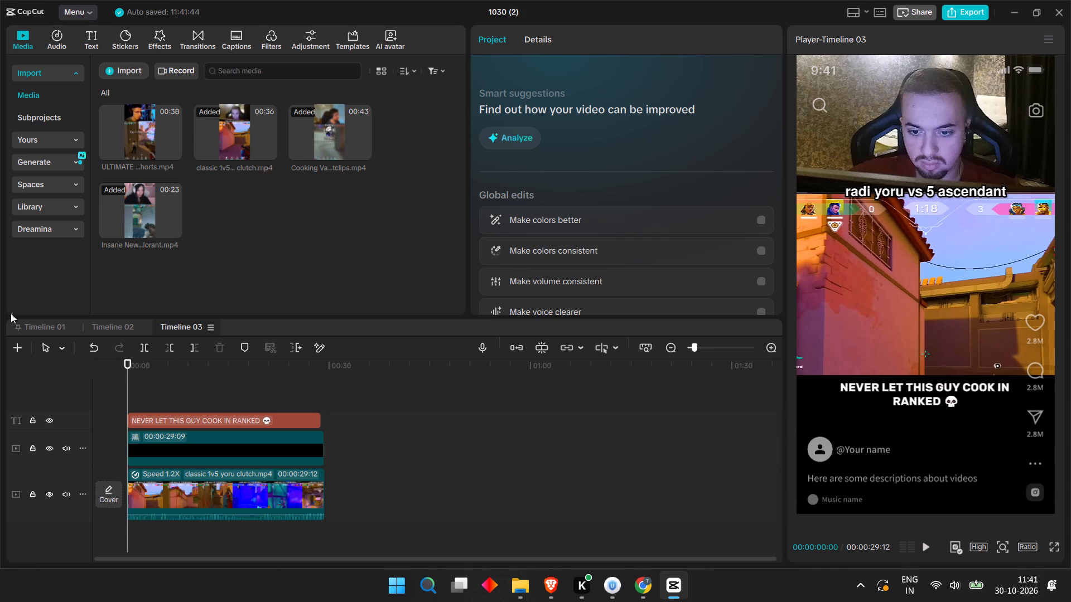
left_click_drag(123, 367, 103, 368)
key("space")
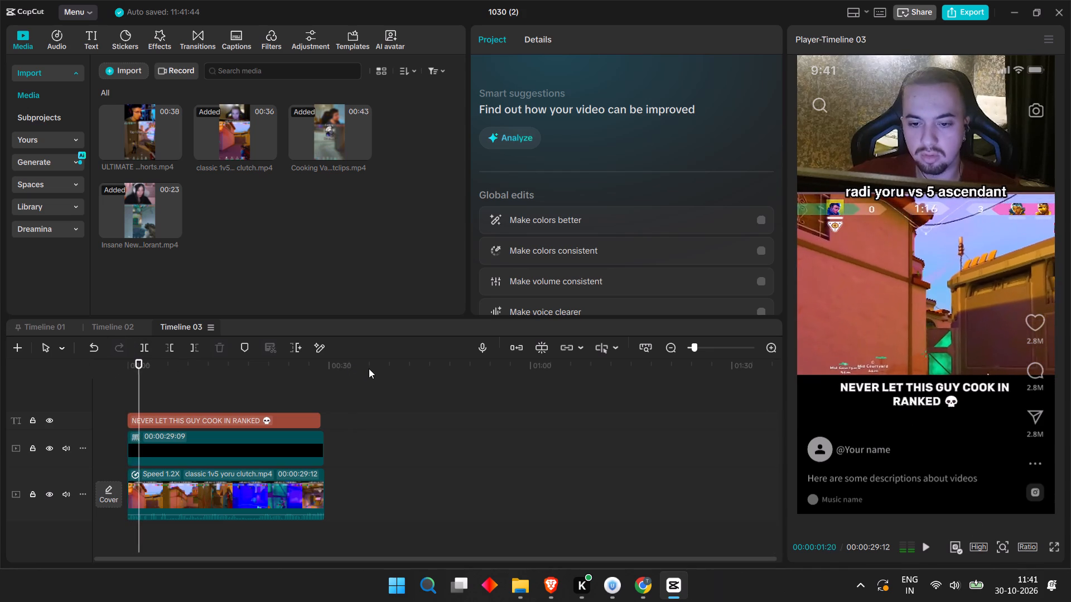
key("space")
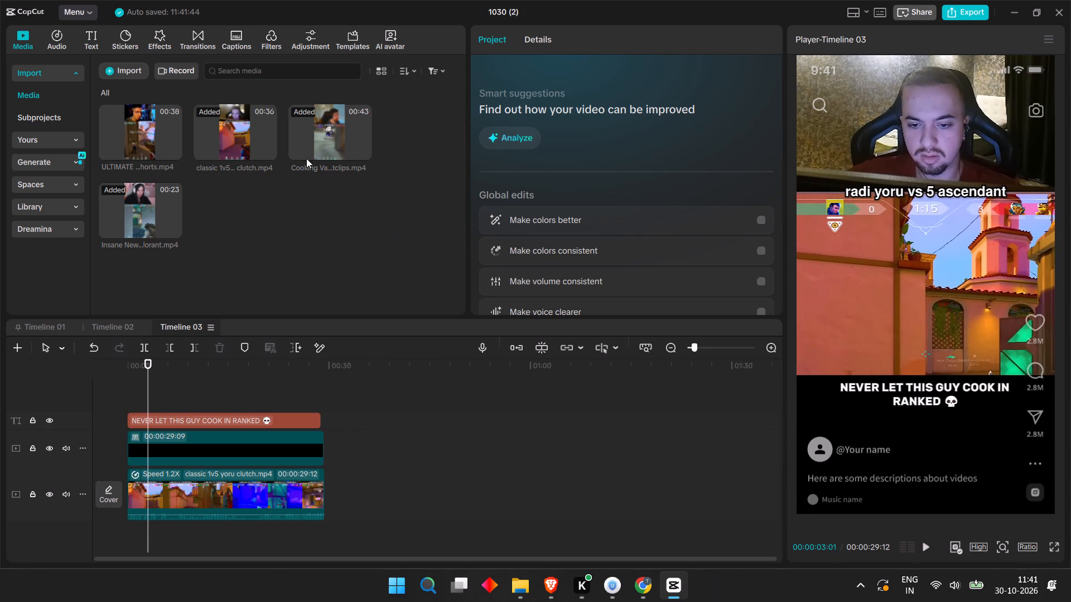
Create a new timeline, Timeline 04, and place the ULTIMATE and OPERATOR clip at its start.
left_click(17, 347)
left_click_drag(148, 134, 158, 458)
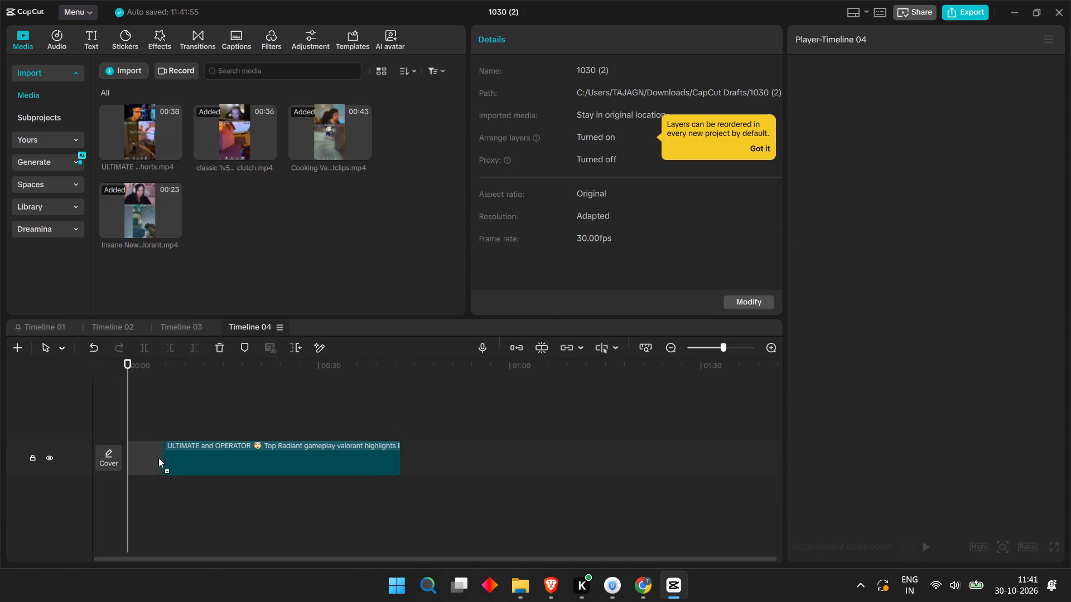
left_click_drag(158, 458, 103, 457)
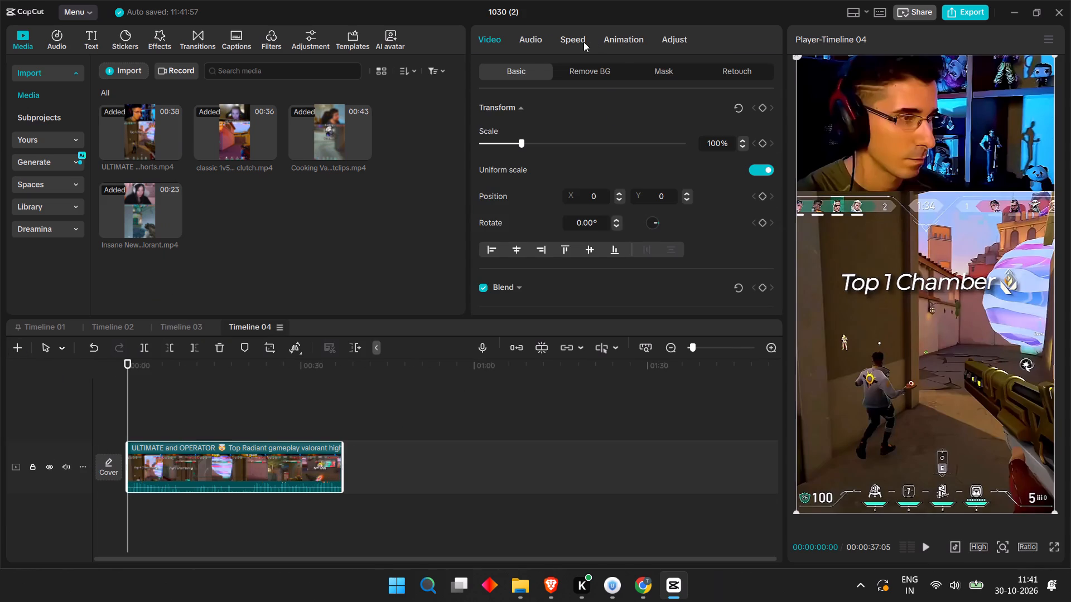
Set the ULTIMATE and OPERATOR clip's speed to 1.20x.
left_click(583, 42)
double_click(768, 125)
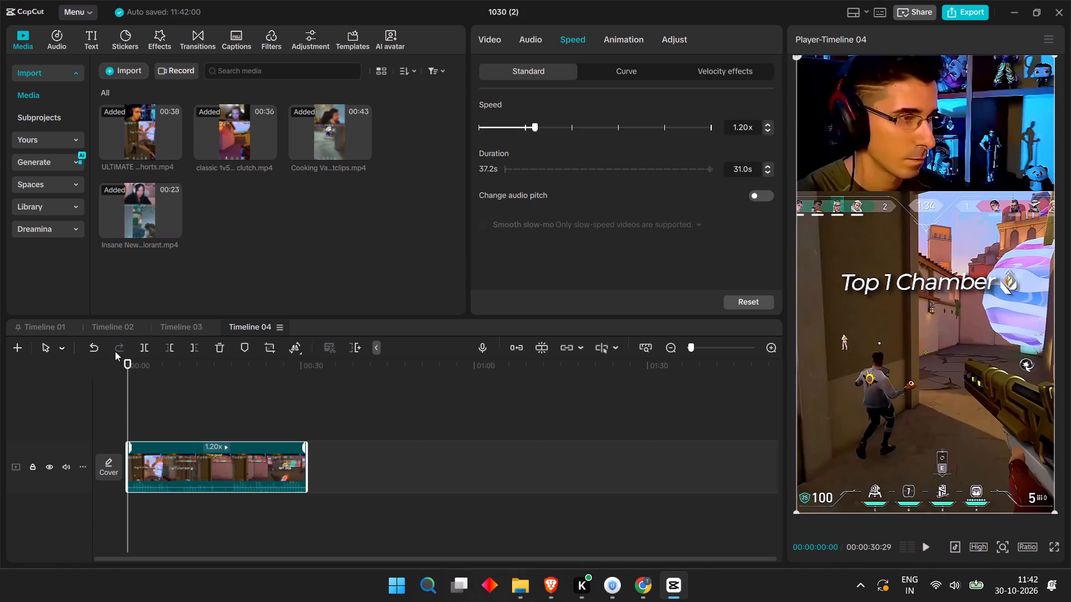
Copy the hook text and the black block together from Timeline 03.
left_click(176, 329)
left_click_drag(350, 442, 268, 433)
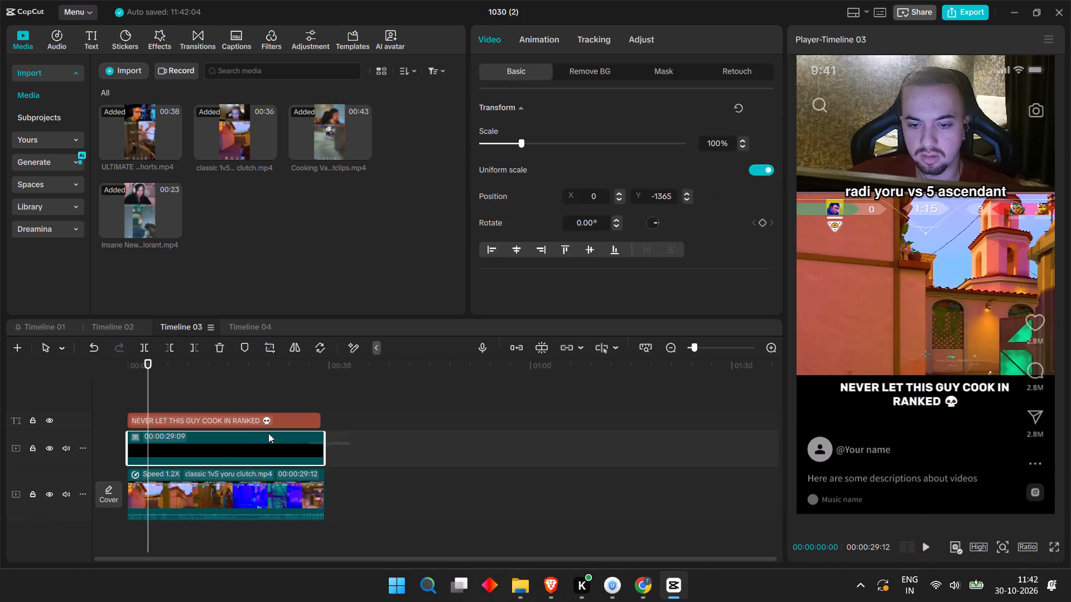
left_click_drag(268, 433, 248, 407)
key("ctrl+c")
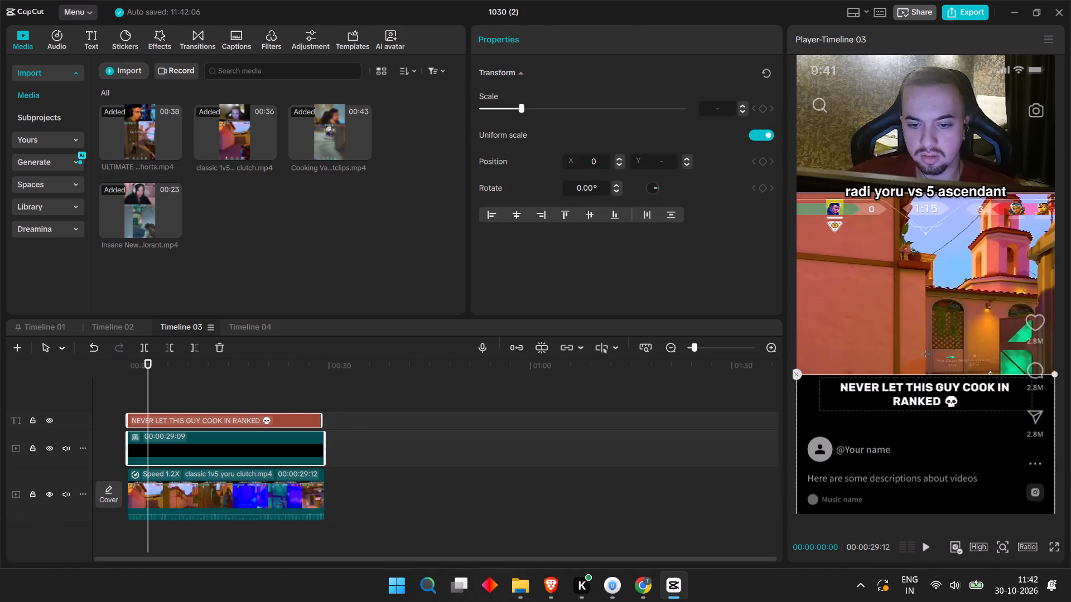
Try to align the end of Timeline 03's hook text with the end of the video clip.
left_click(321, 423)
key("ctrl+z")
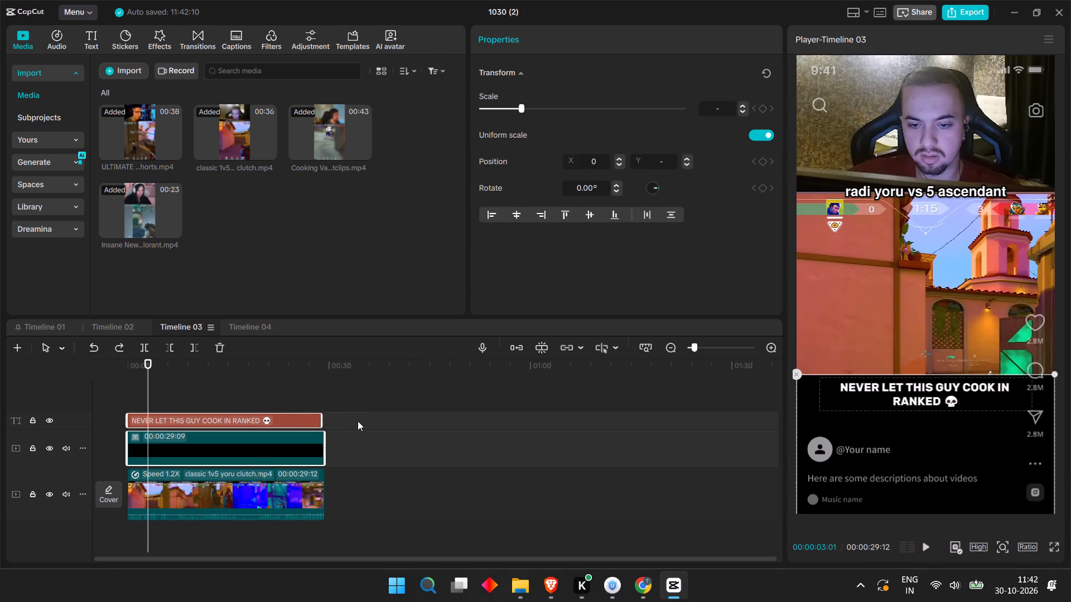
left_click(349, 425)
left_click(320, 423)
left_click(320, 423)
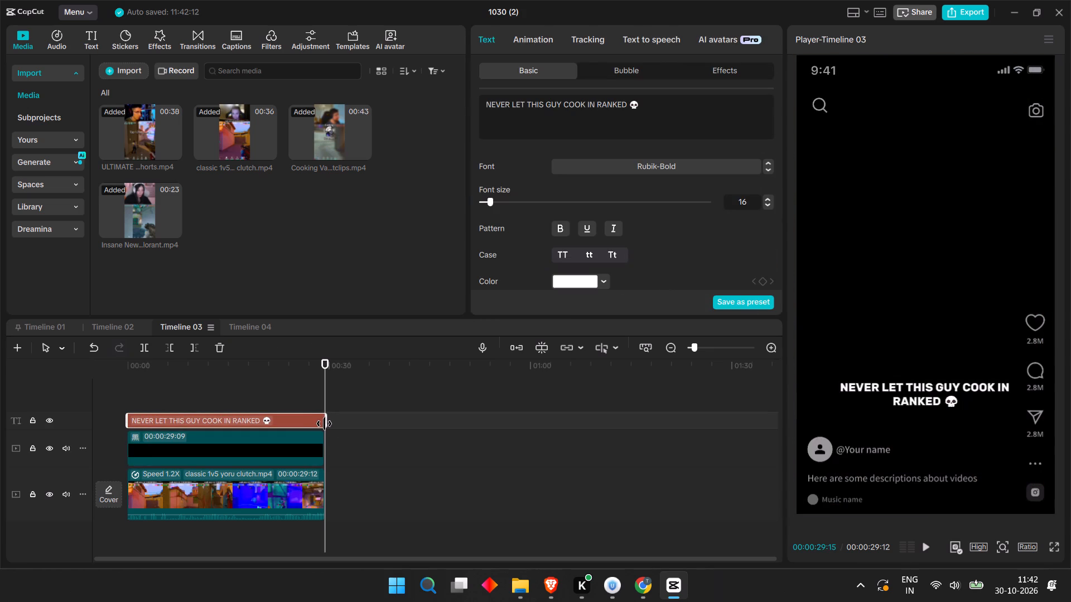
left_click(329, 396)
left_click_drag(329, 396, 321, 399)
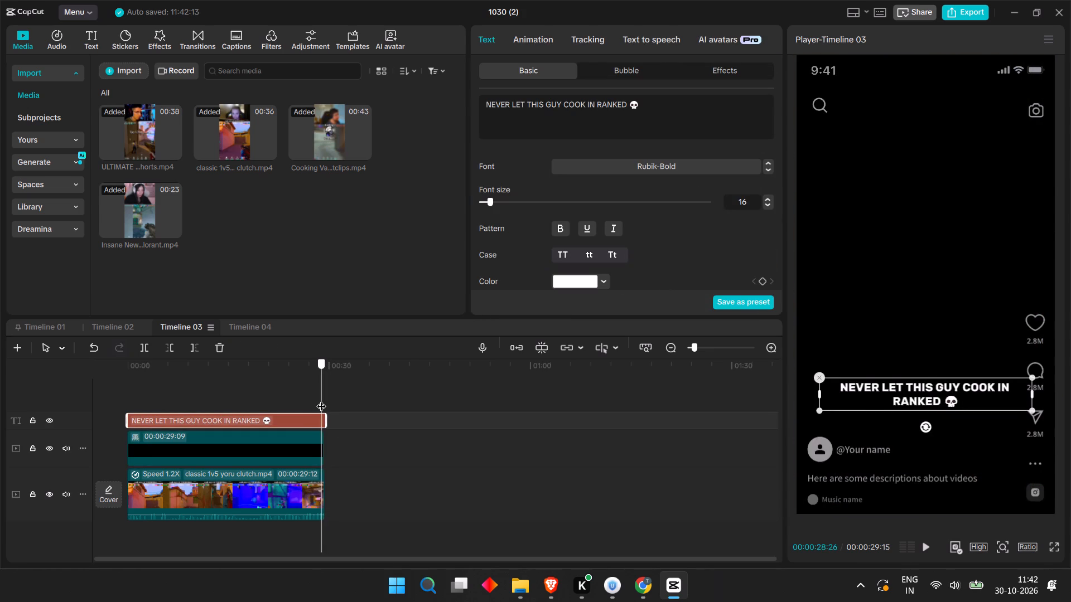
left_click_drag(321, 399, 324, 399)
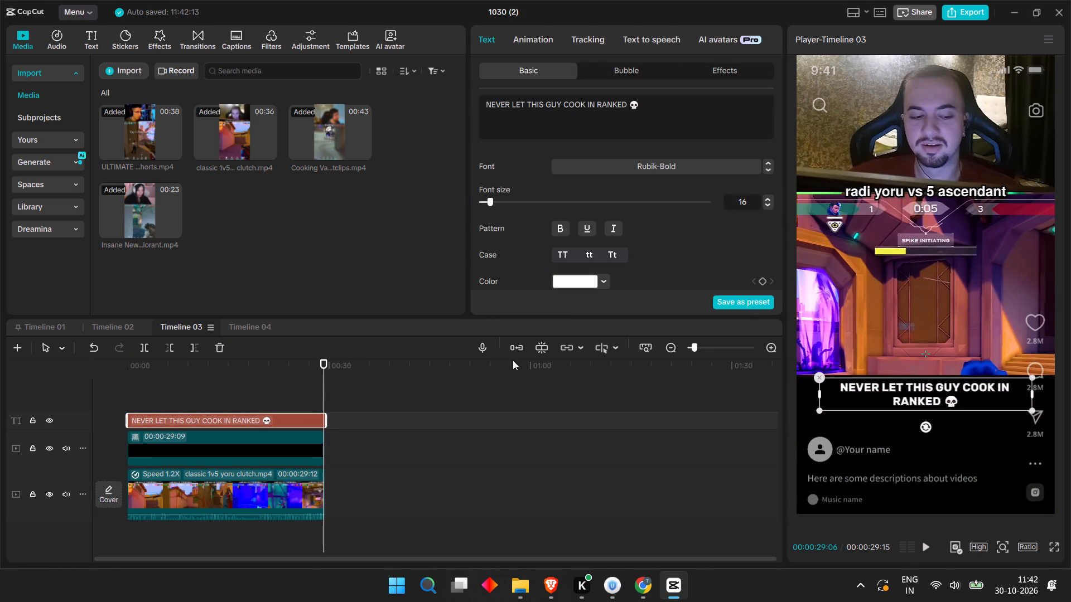
Turn on auto snapping and linkage for the timeline.
left_click(534, 346)
left_click(588, 346)
left_click(570, 352)
Snap the ends of the hook text and the black block to the video clip's end at 00:00:29:12.
left_click(321, 424)
left_click_drag(327, 420, 320, 424)
left_click_drag(328, 399, 305, 402)
left_click_drag(324, 424, 321, 428)
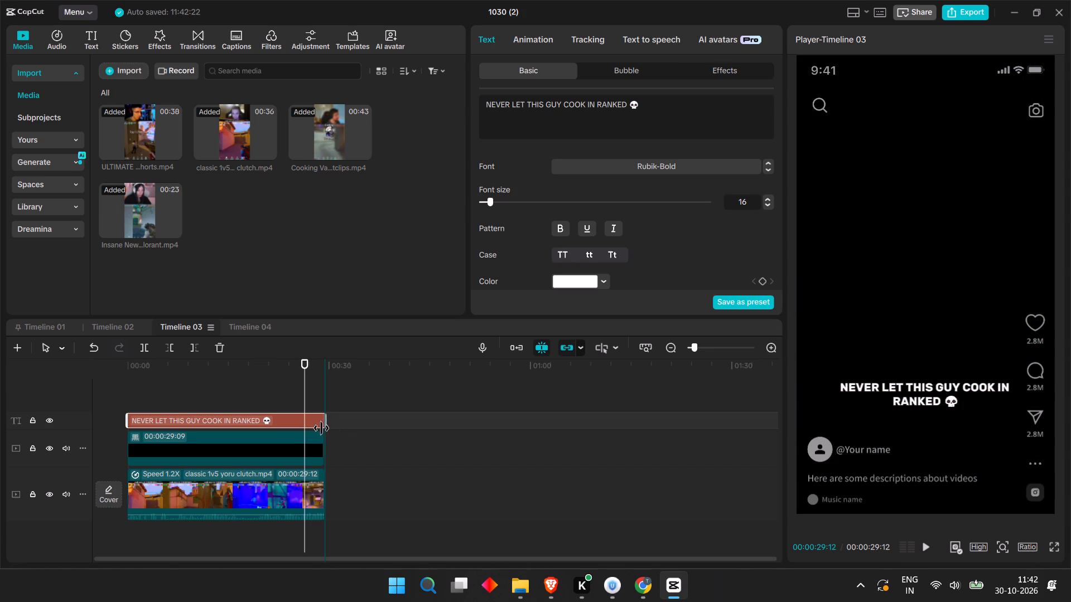
left_click_drag(321, 428, 317, 430)
left_click(308, 446)
left_click(324, 446)
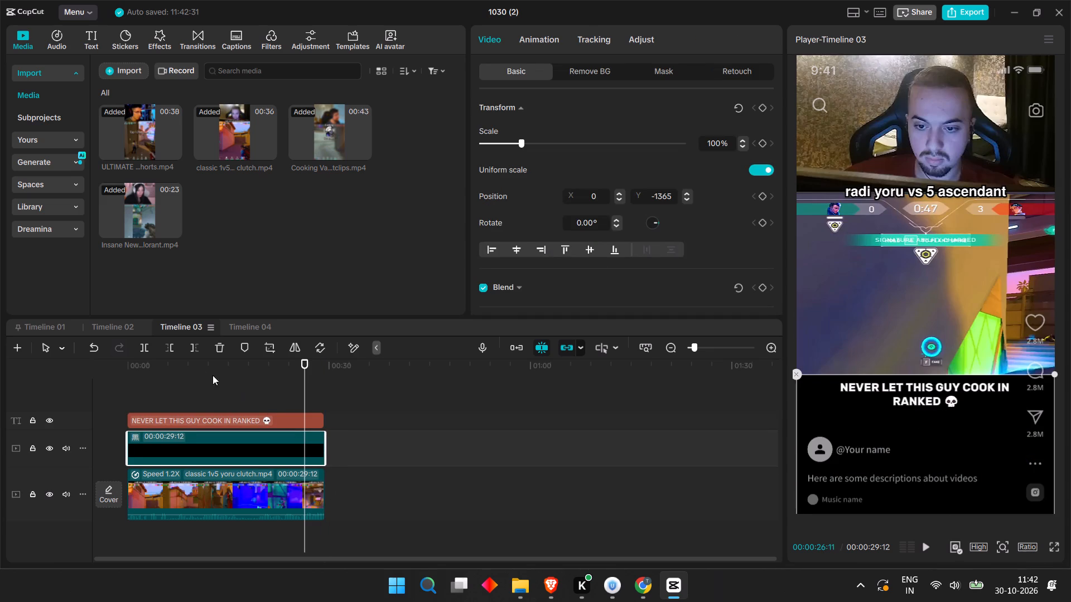
Paste the copied hook text and black block at the start of Timeline 04.
left_click(124, 332)
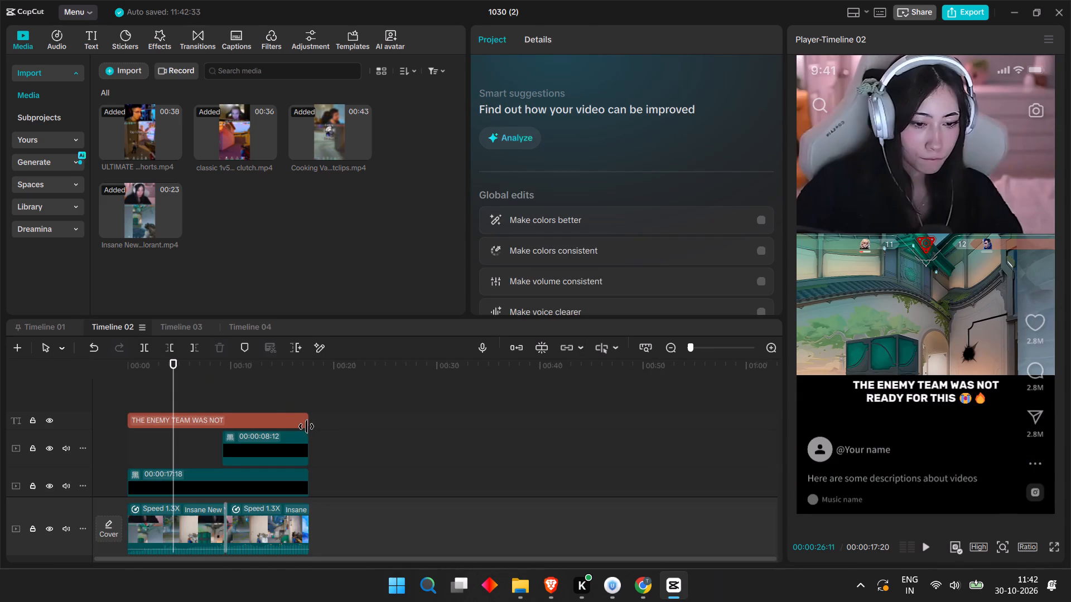
left_click(235, 328)
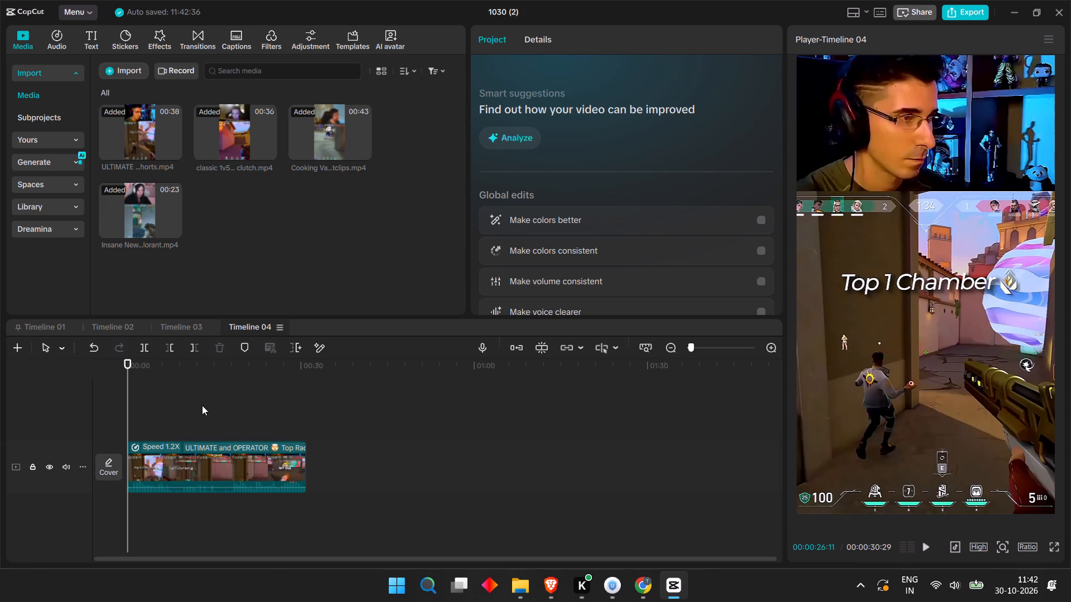
key("ctrl+v")
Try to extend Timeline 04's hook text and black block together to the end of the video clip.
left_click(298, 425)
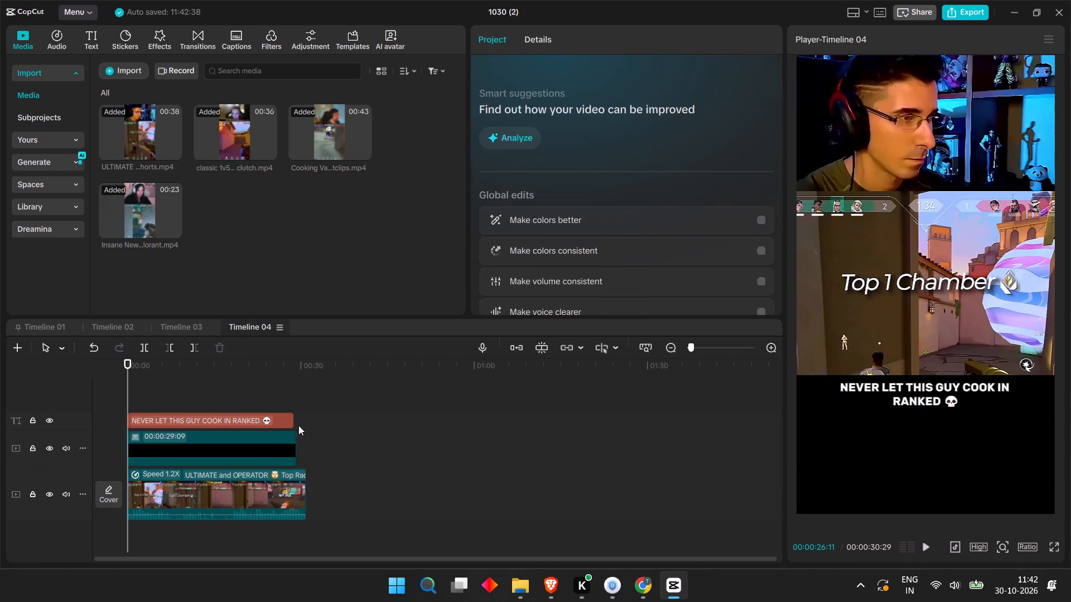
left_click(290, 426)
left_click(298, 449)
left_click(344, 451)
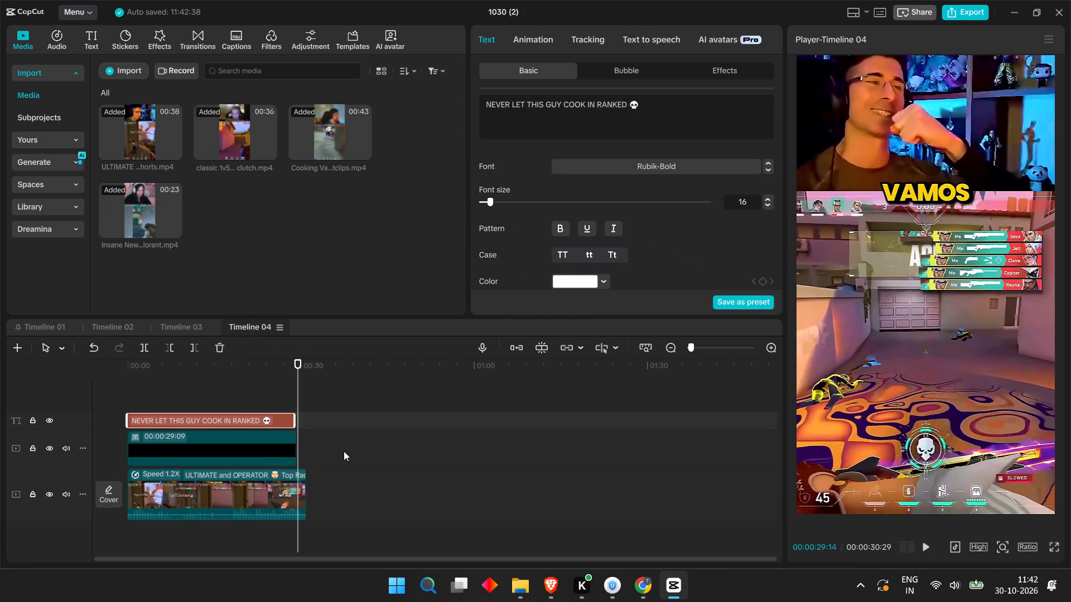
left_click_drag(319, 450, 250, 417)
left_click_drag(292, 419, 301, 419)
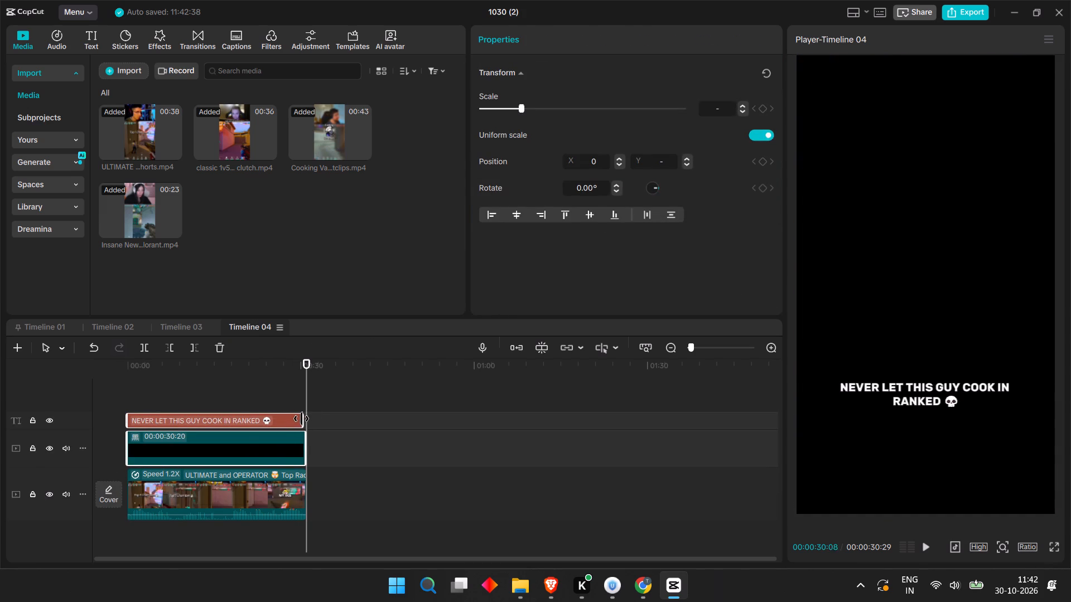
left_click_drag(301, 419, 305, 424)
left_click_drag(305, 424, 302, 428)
Turn on linkage, the preview axis and auto snapping for Timeline 04.
left_click(569, 352)
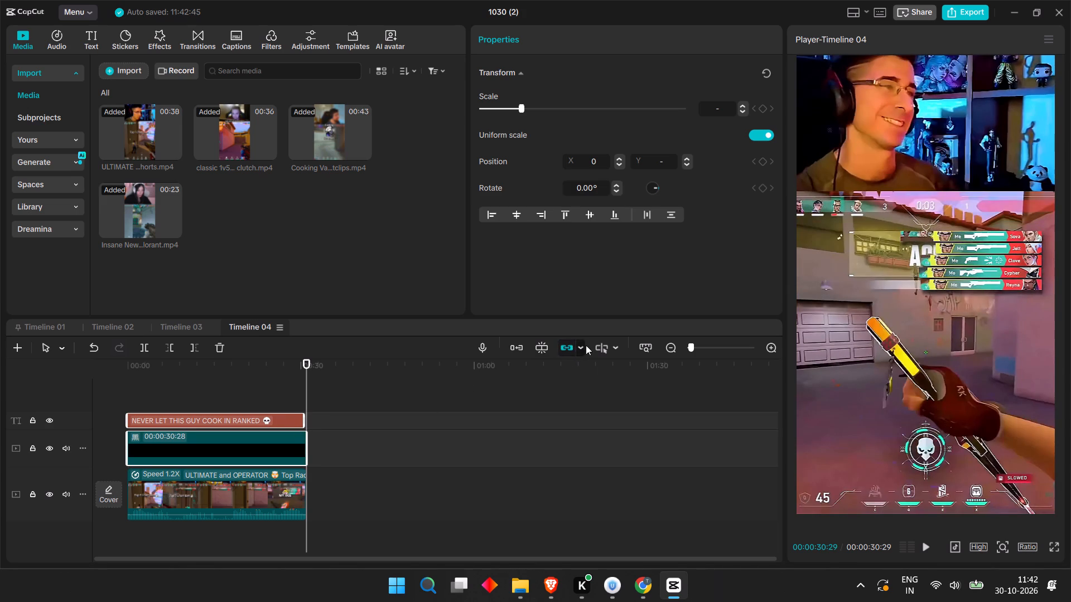
left_click(594, 348)
left_click(539, 343)
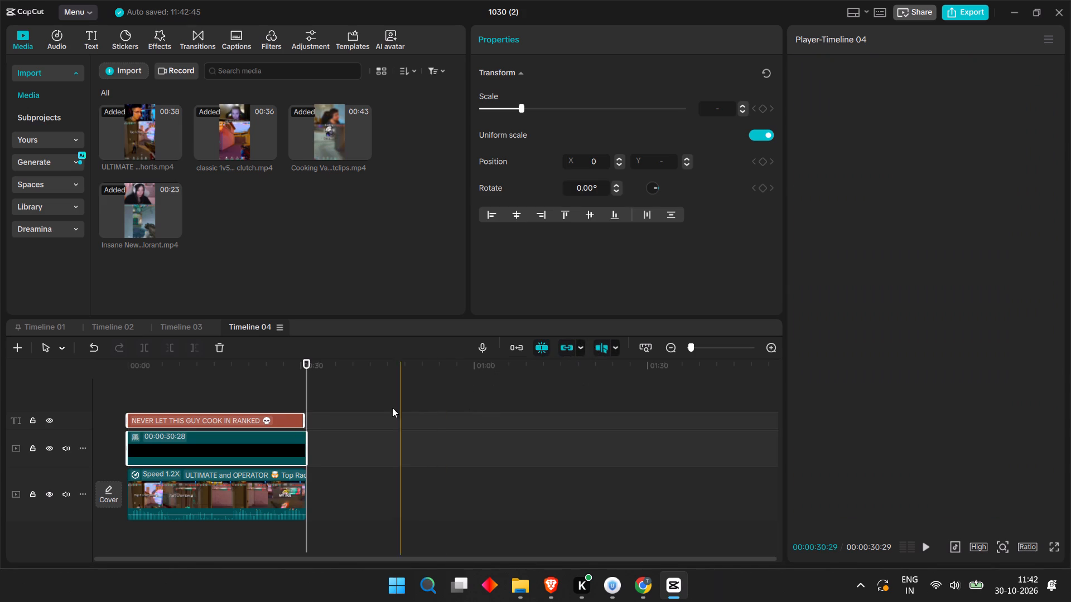
Snap the ends of Timeline 04's hook text and black block to the video clip's end at 00:00:30:29.
left_click(302, 419)
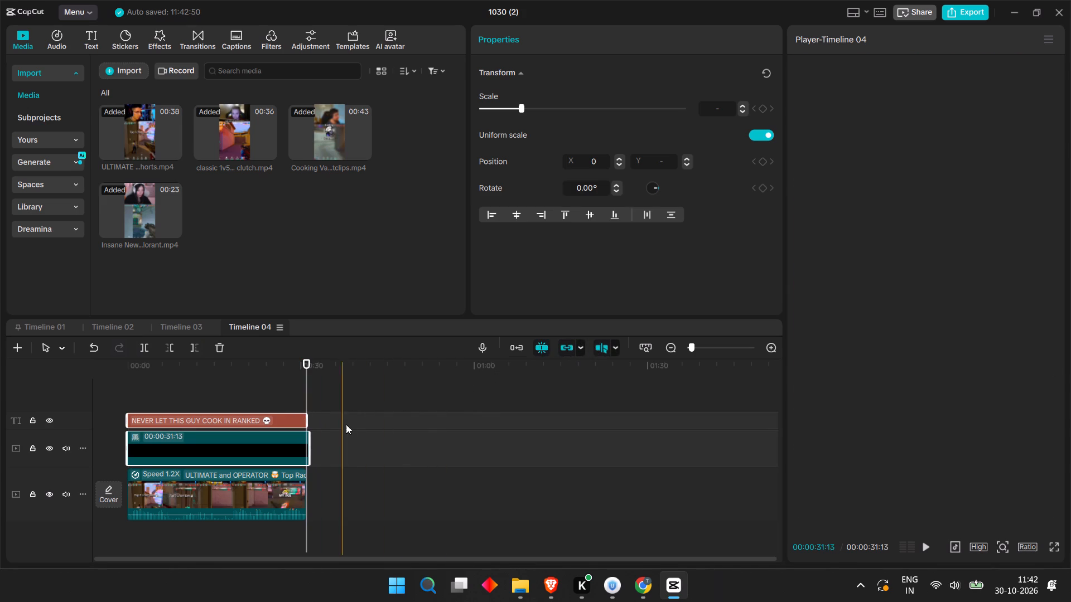
left_click(303, 453)
key("ctrl+b")
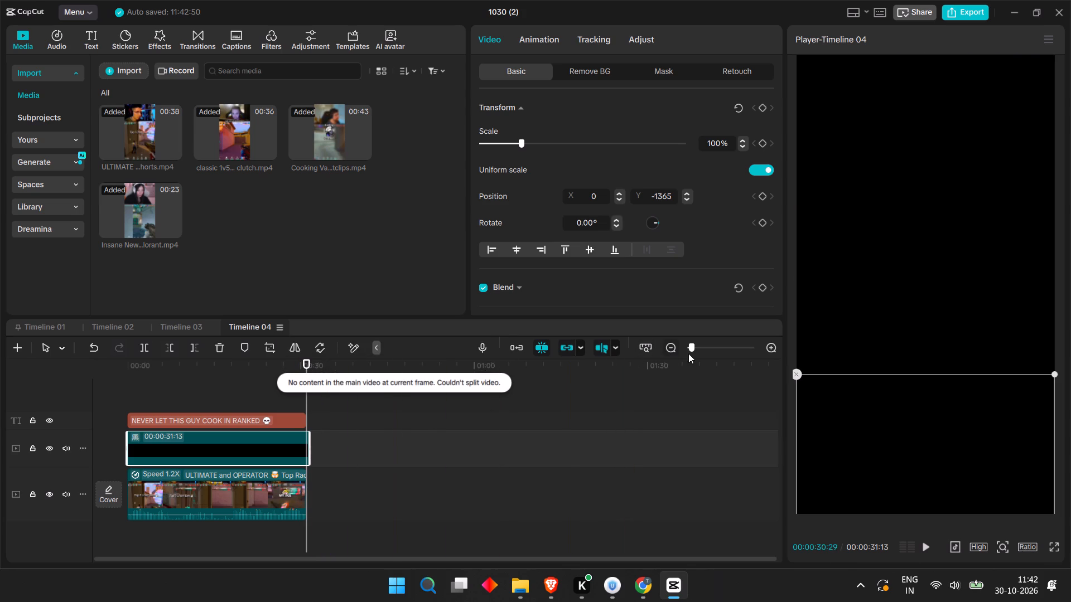
left_click_drag(692, 347, 701, 347)
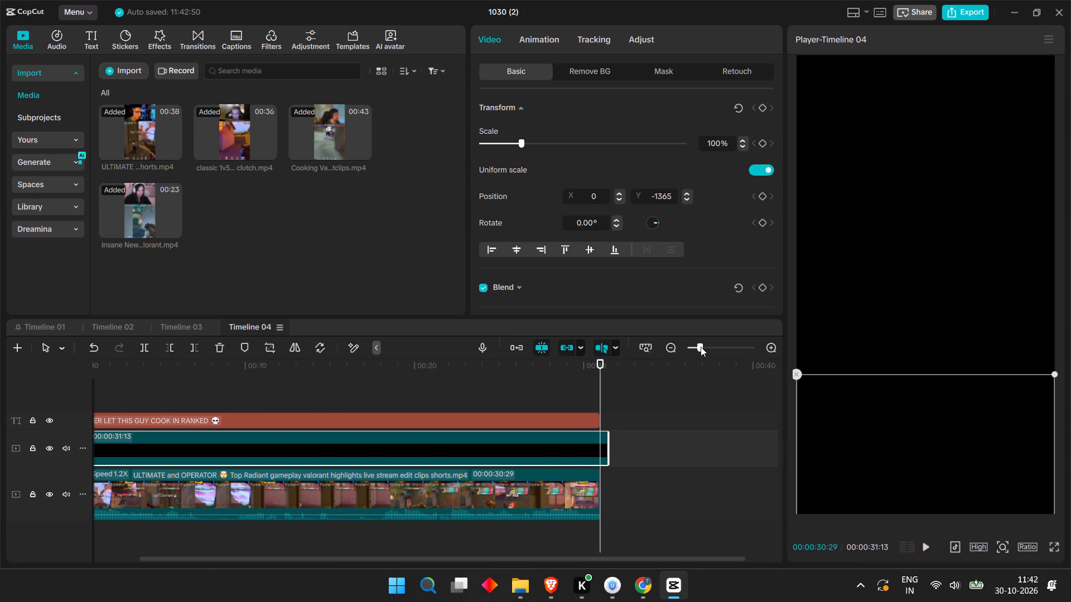
key("ctrl+b")
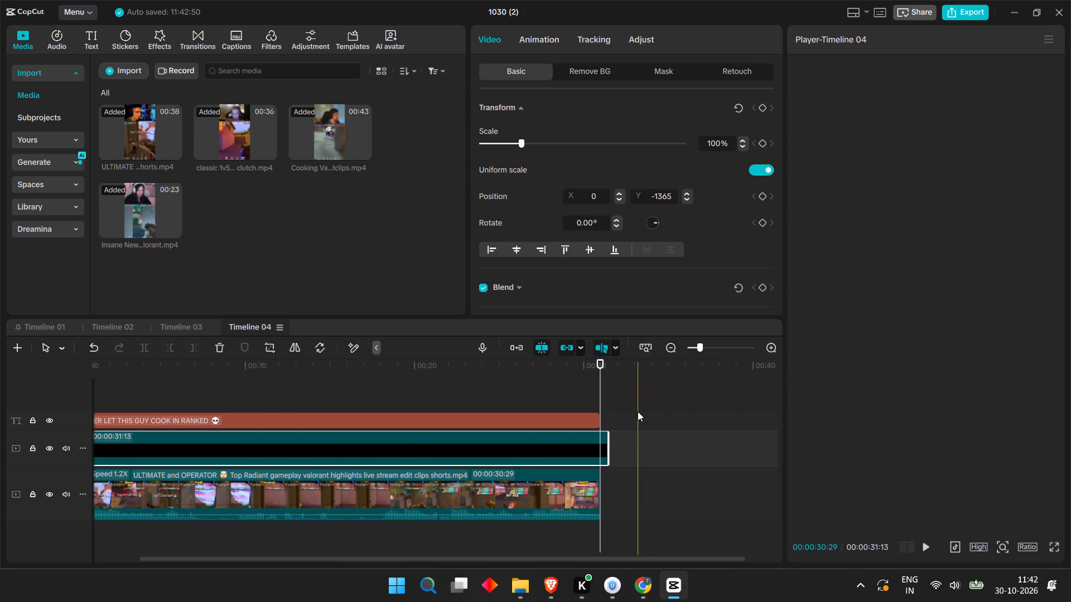
left_click(603, 438)
left_click_drag(609, 440, 606, 444)
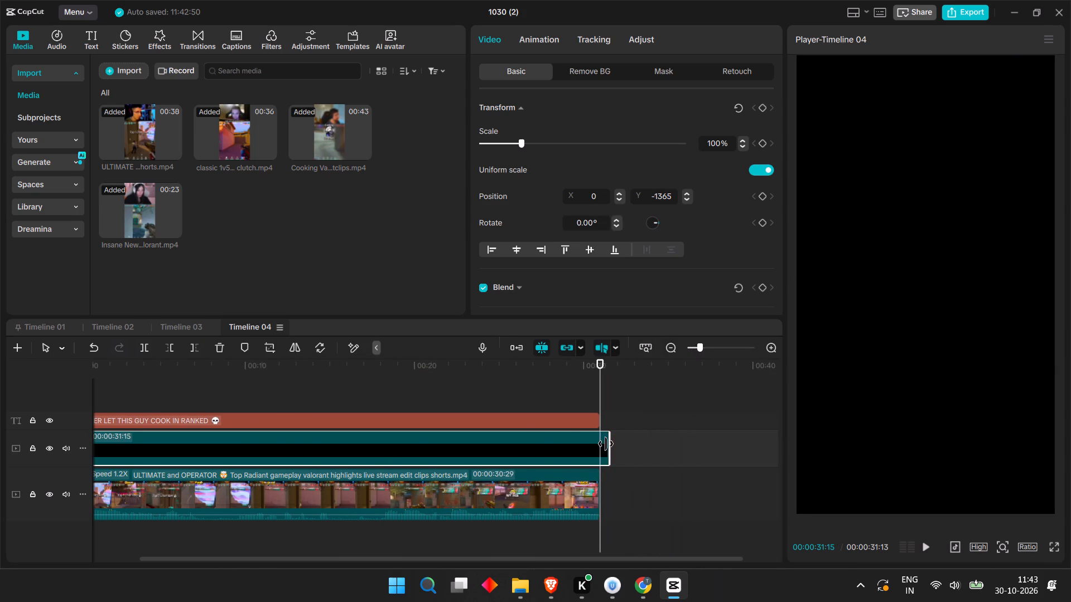
left_click_drag(606, 444, 599, 446)
left_click(604, 385)
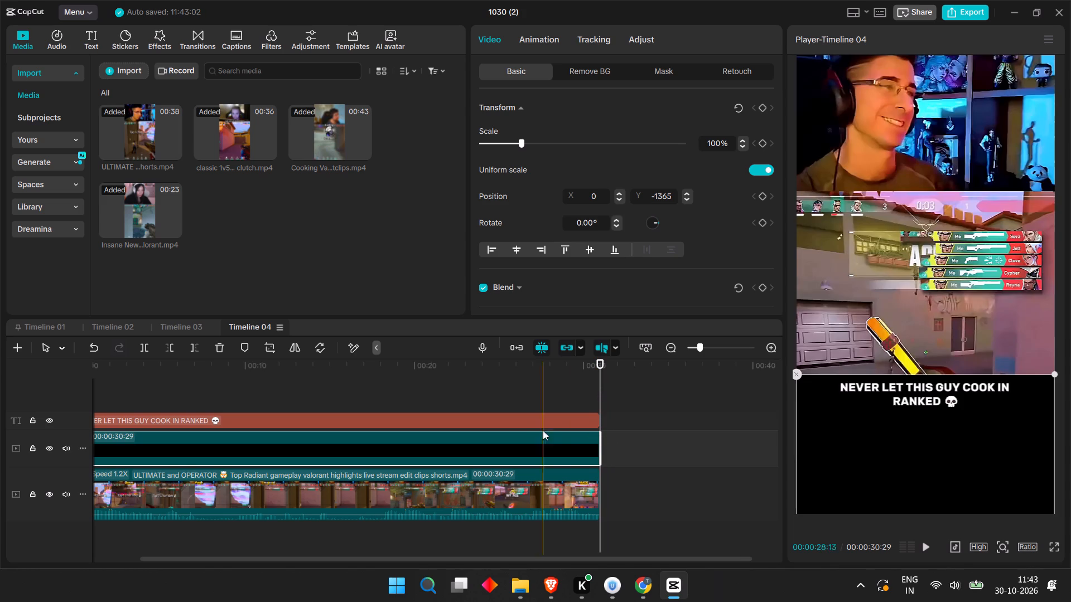
left_click(534, 436)
left_click(549, 421)
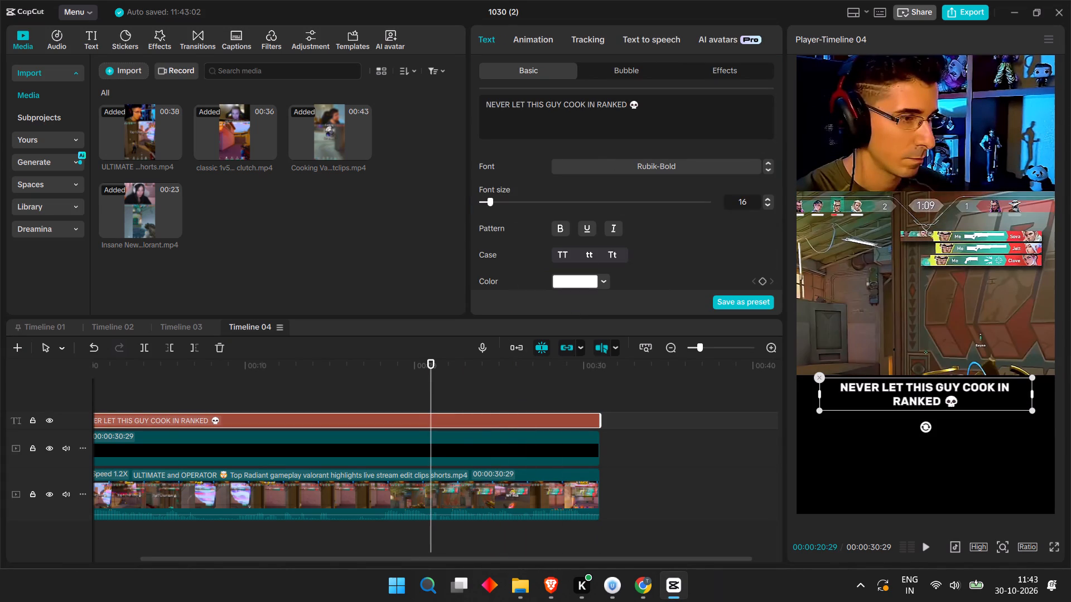
left_click_drag(649, 103, 441, 98)
key("ctrl+v")
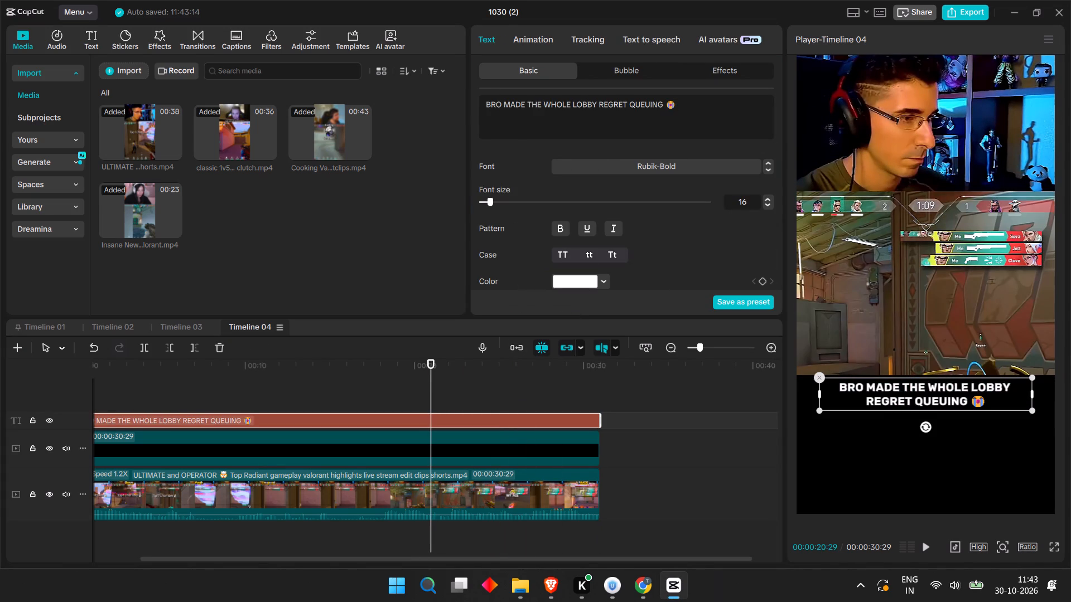
left_click(601, 99)
Play Timeline 04 from the beginning to review the reel.
left_click_drag(433, 371, 407, 380)
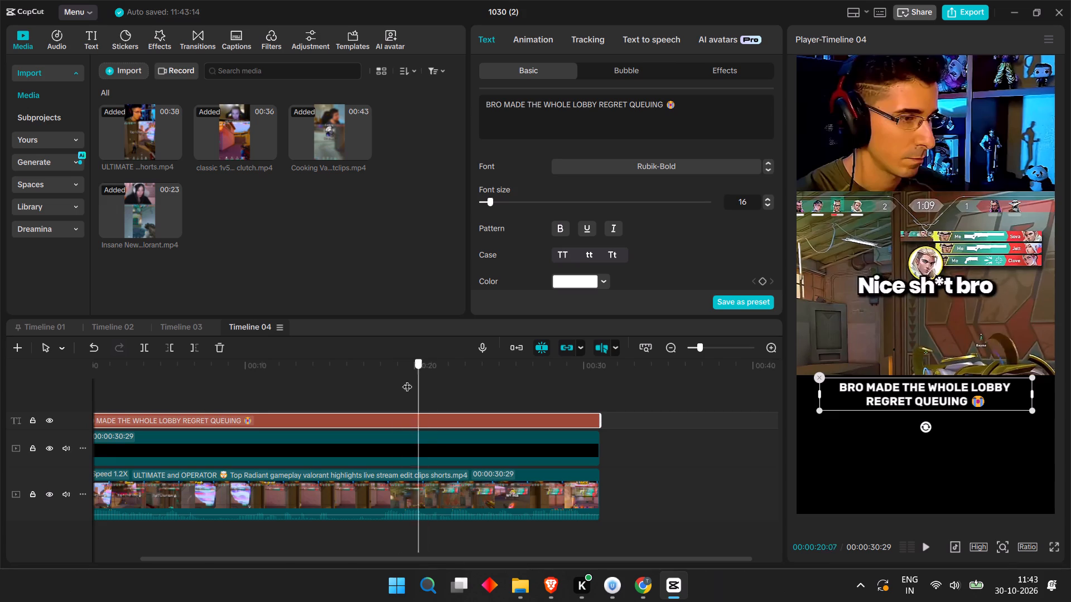
left_click_drag(407, 380, 66, 386)
key("space")
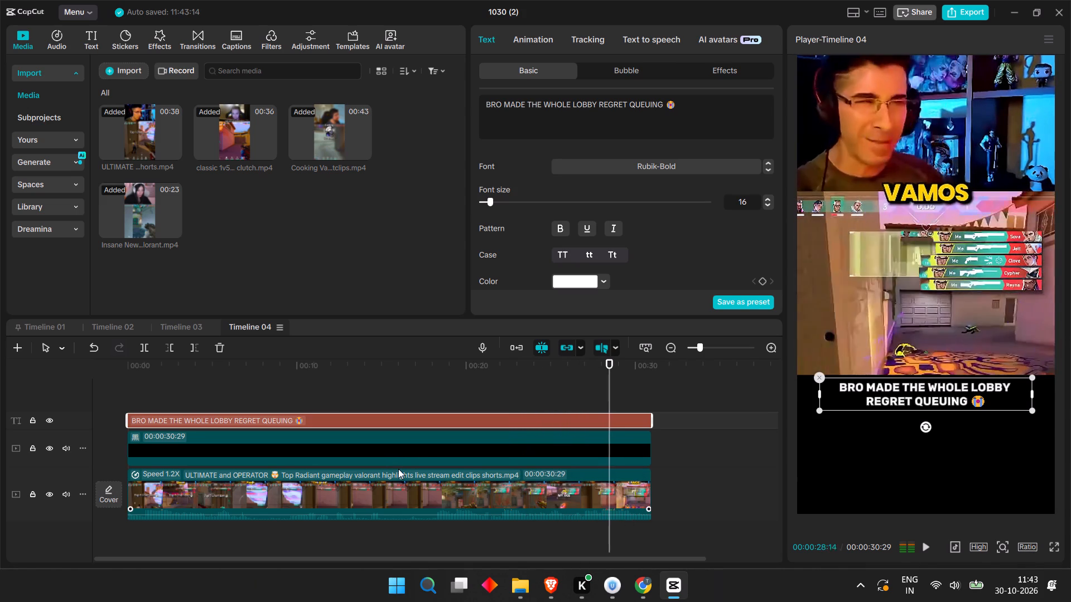
Set the speed of Timeline 04's video clip to 1.40x.
left_click(705, 474)
left_click_drag(696, 487, 580, 469)
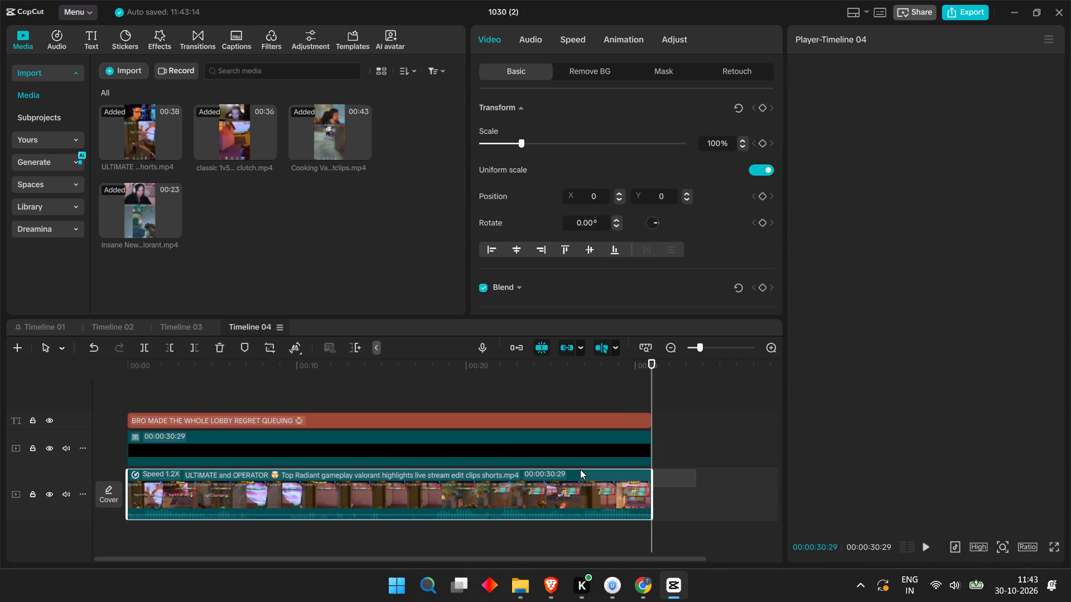
left_click_drag(580, 469, 562, 490)
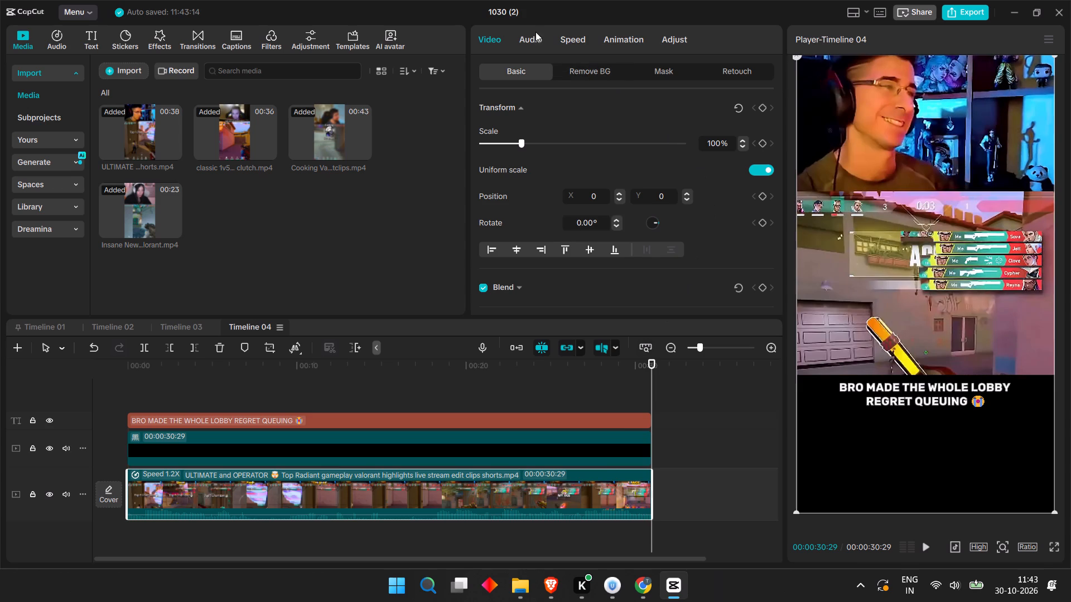
left_click(570, 39)
left_click(768, 122)
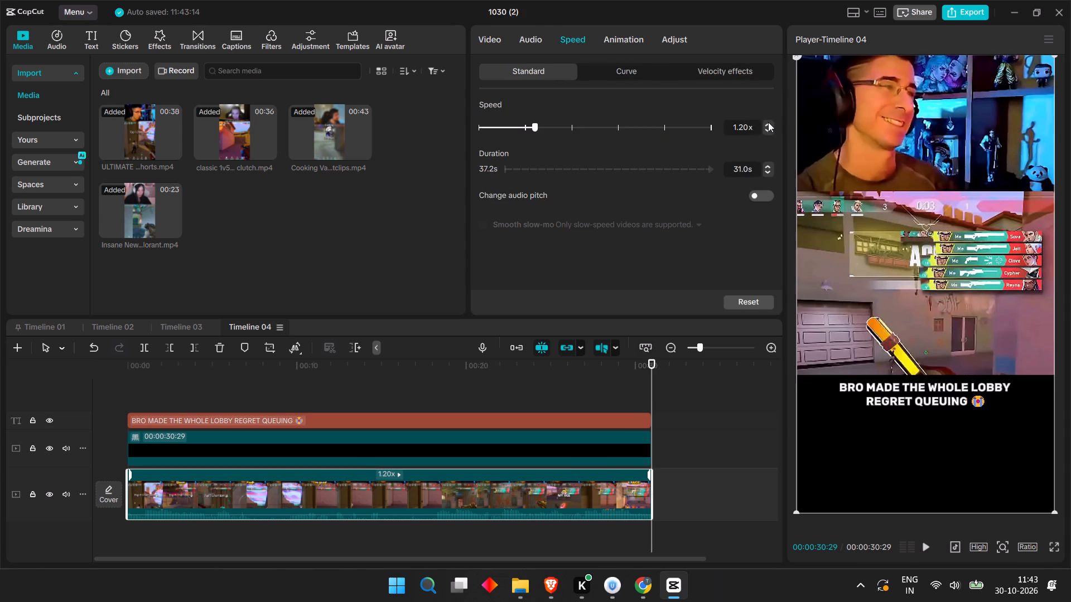
left_click(766, 126)
left_click(769, 122)
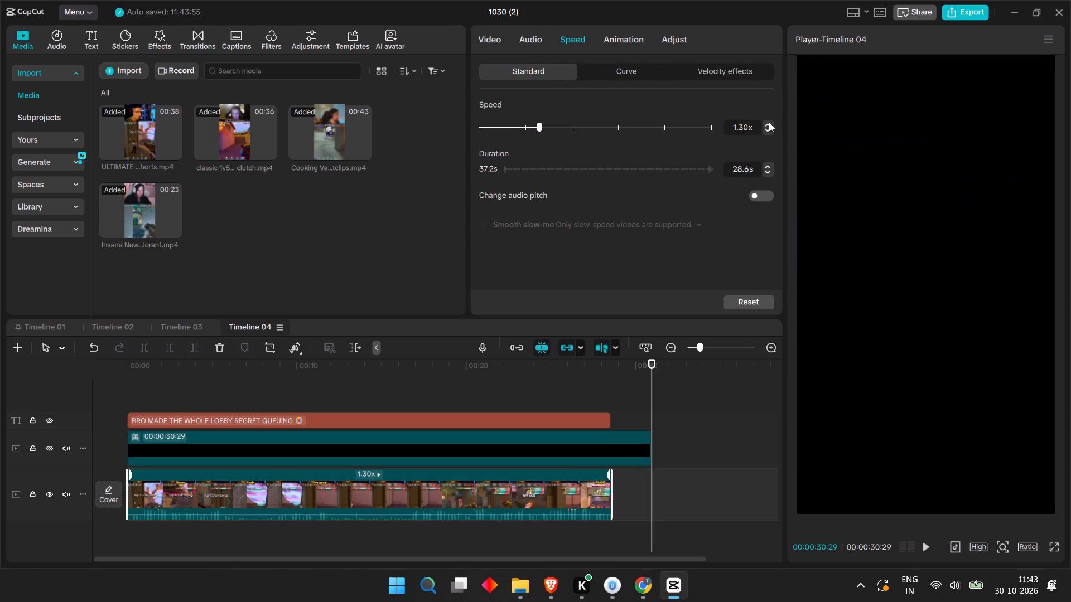
left_click(769, 122)
Trim Timeline 04's black block to the video clip's end at 00:00:26:17.
left_click(604, 459)
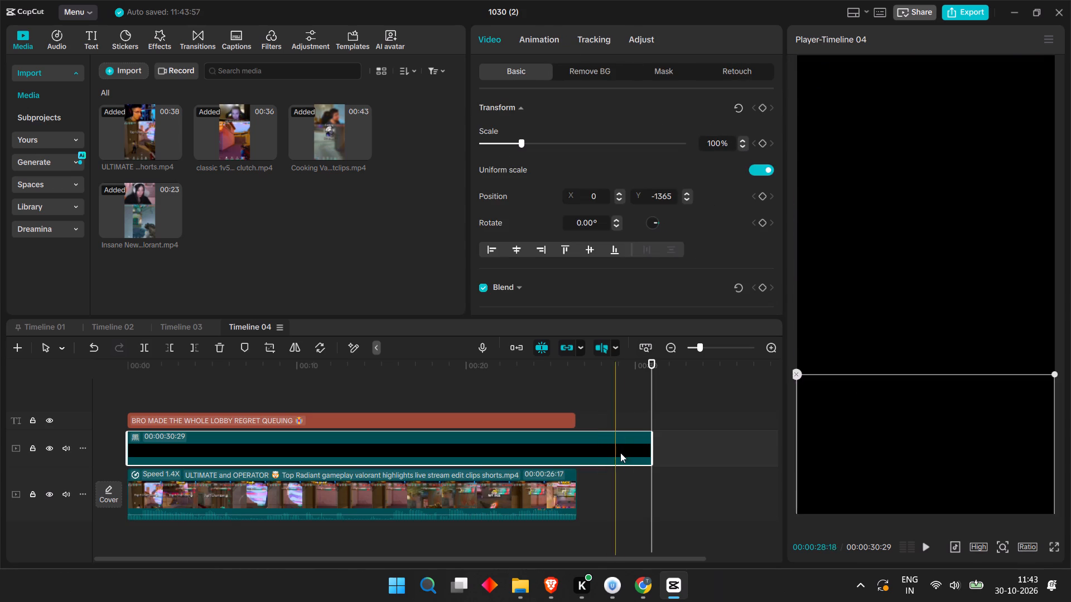
left_click_drag(654, 453, 576, 462)
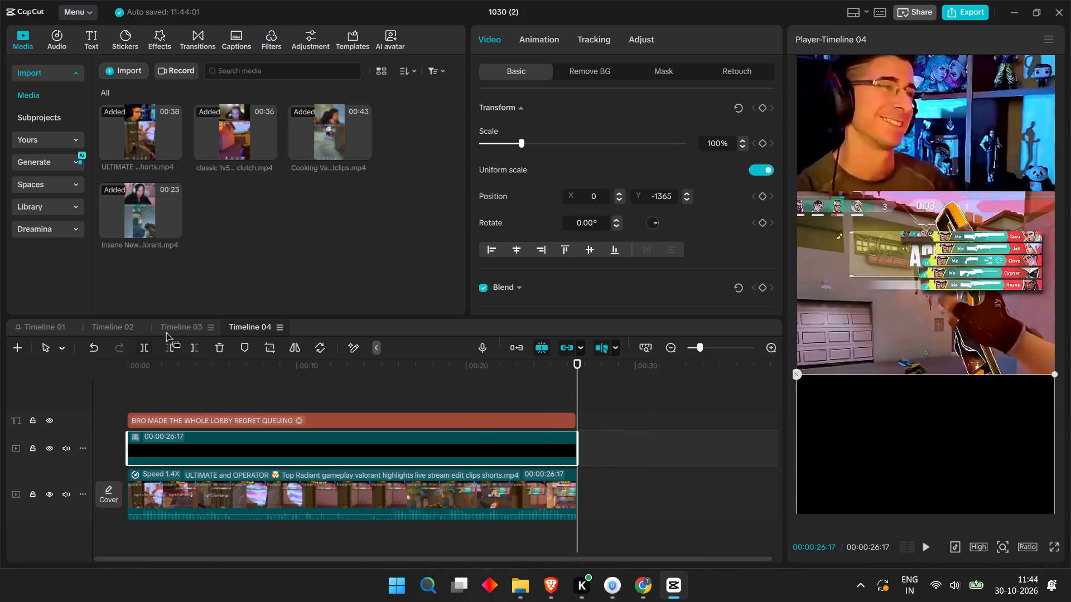
Set the speed of Timeline 03's video clip to 1.30x.
left_click(170, 329)
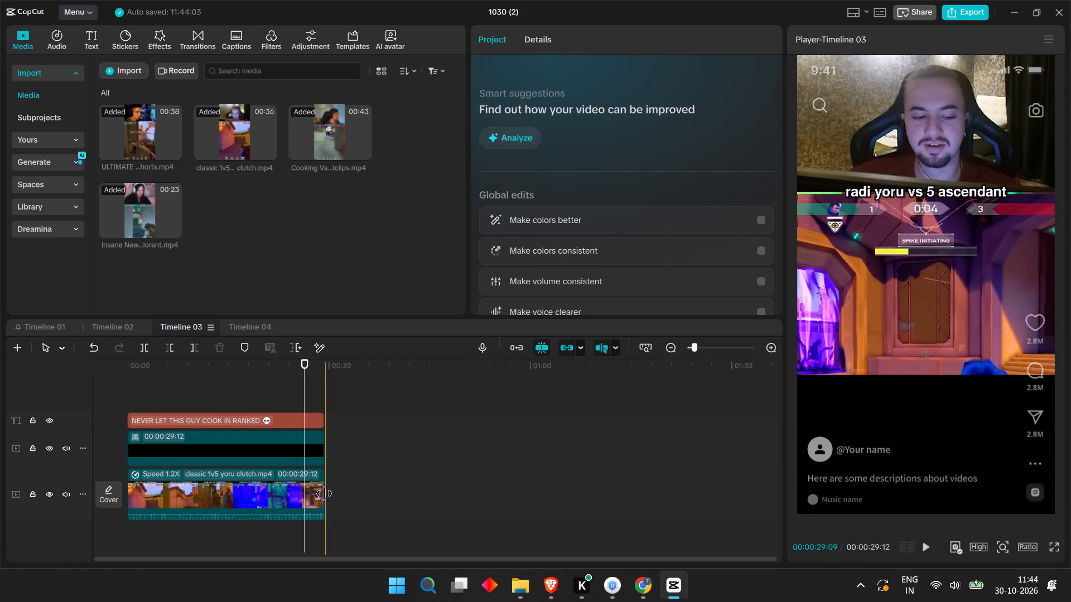
left_click(317, 497)
left_click(530, 46)
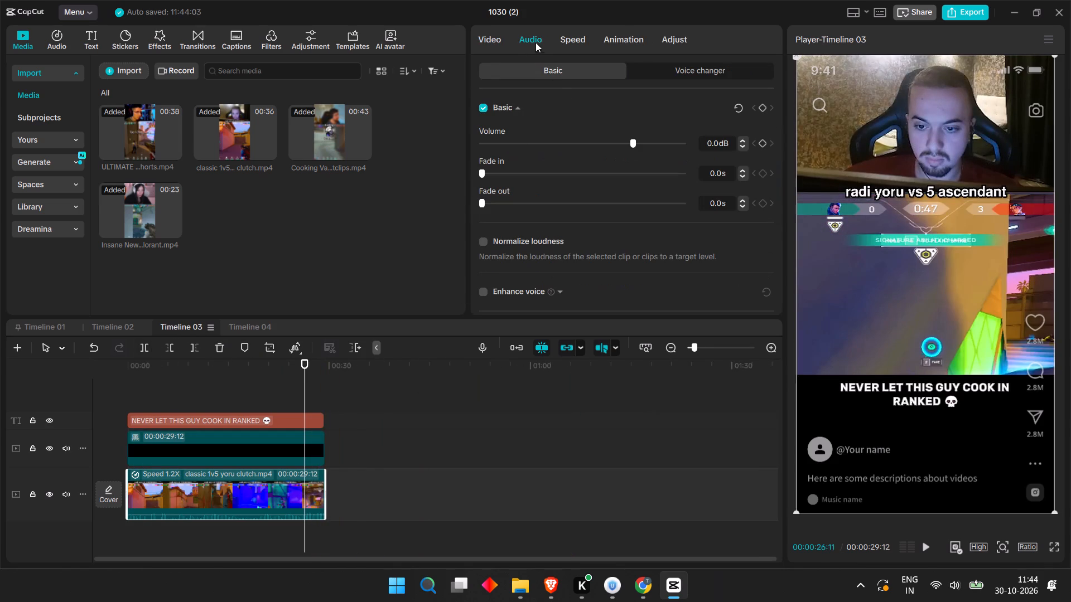
left_click(583, 42)
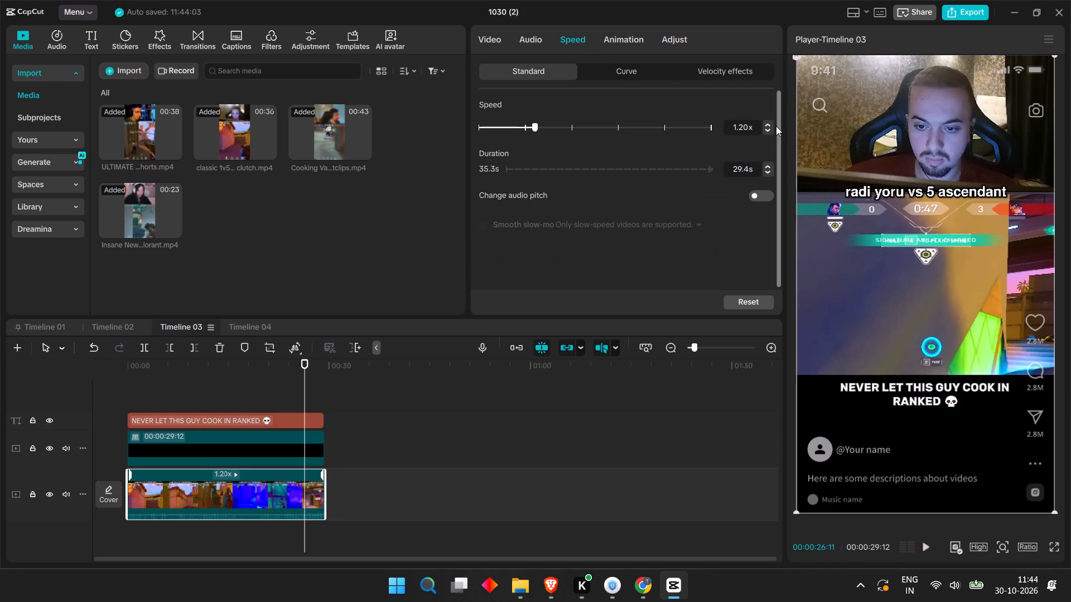
left_click(770, 124)
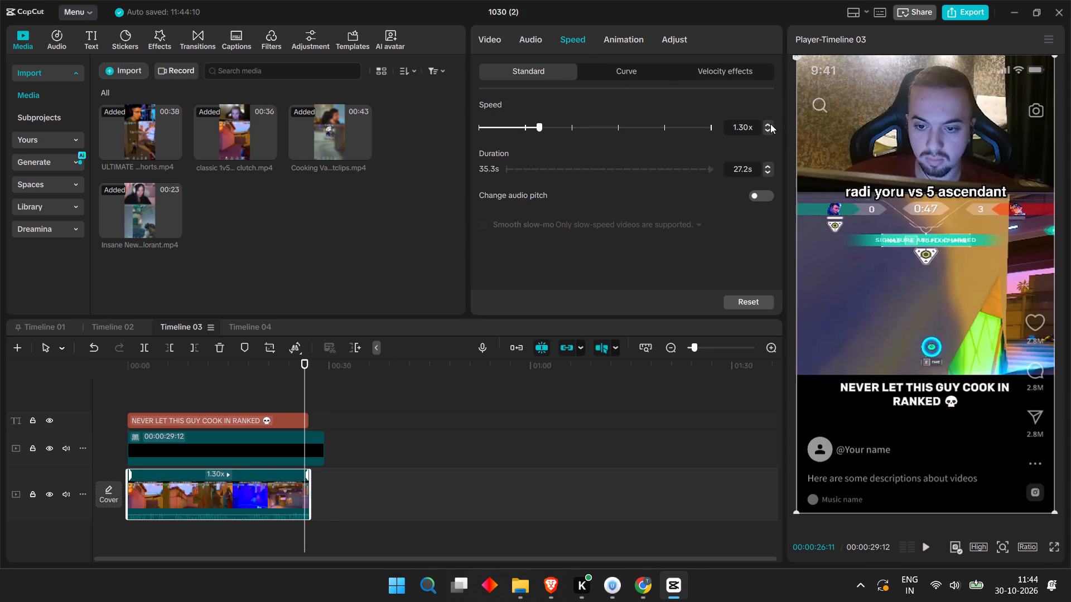
Trim Timeline 03's black block to the end of the video clip.
left_click(303, 449)
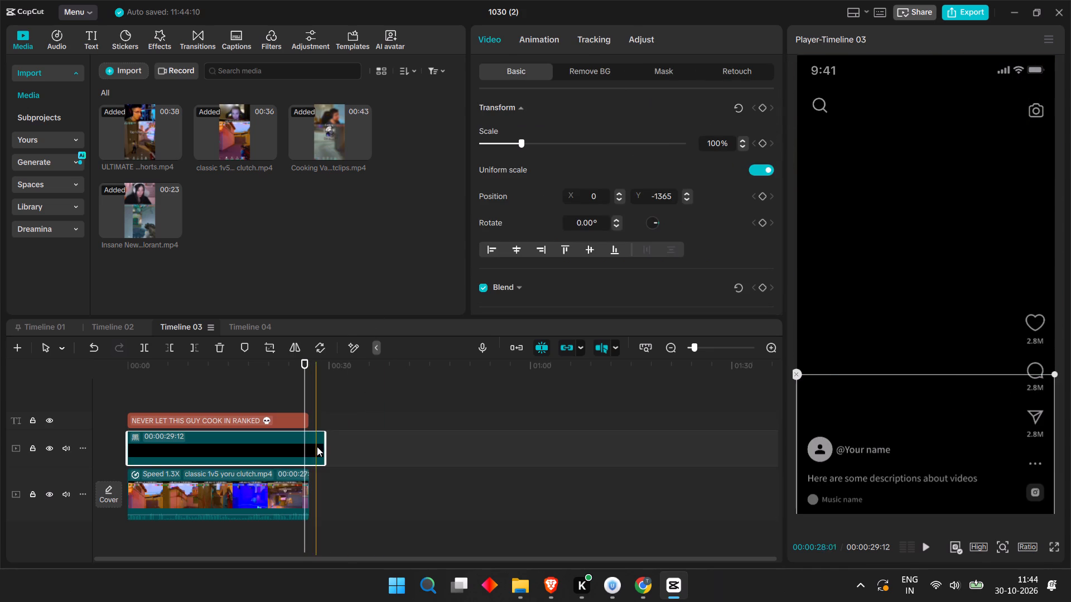
left_click_drag(324, 448, 308, 453)
Export Timeline 01 as a video named "velo 1" and close the export dialog.
left_click(255, 334)
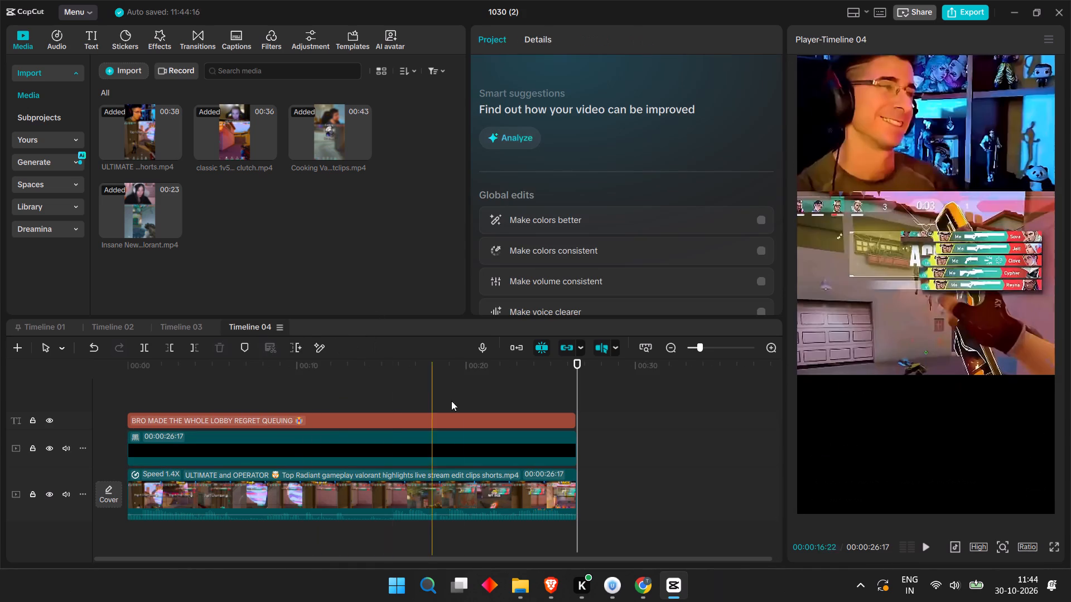
left_click(123, 331)
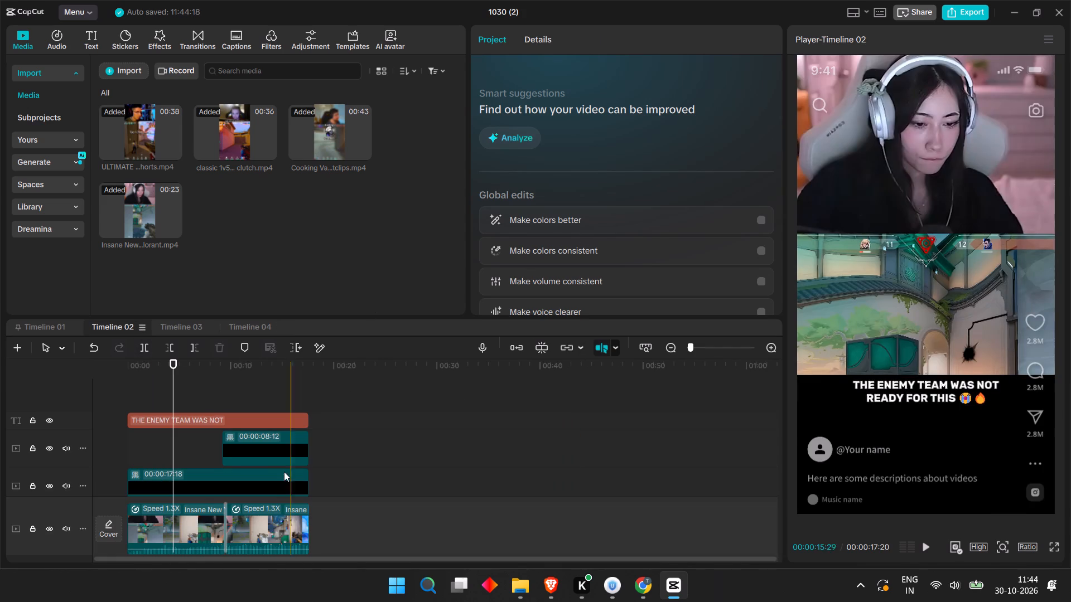
left_click(54, 327)
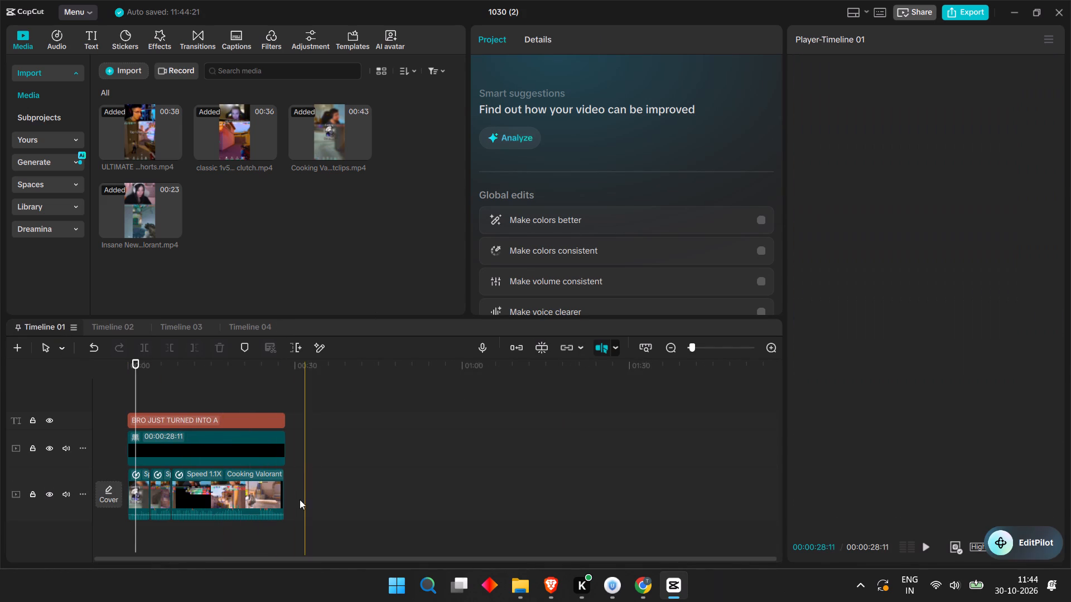
left_click(255, 507)
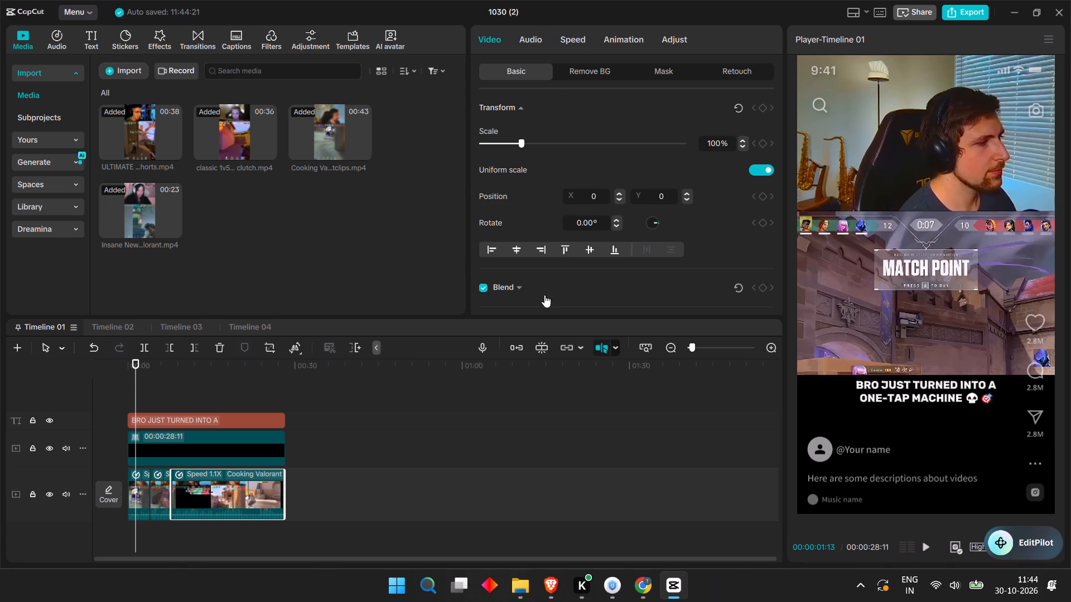
left_click(974, 15)
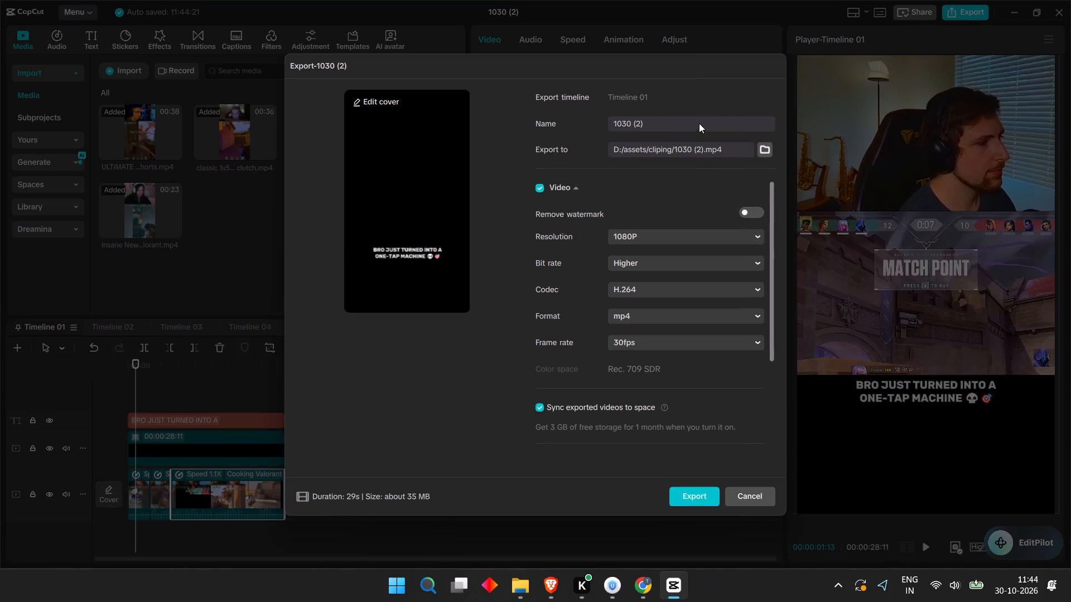
left_click_drag(696, 125, 591, 128)
key("v")
type("elo 1")
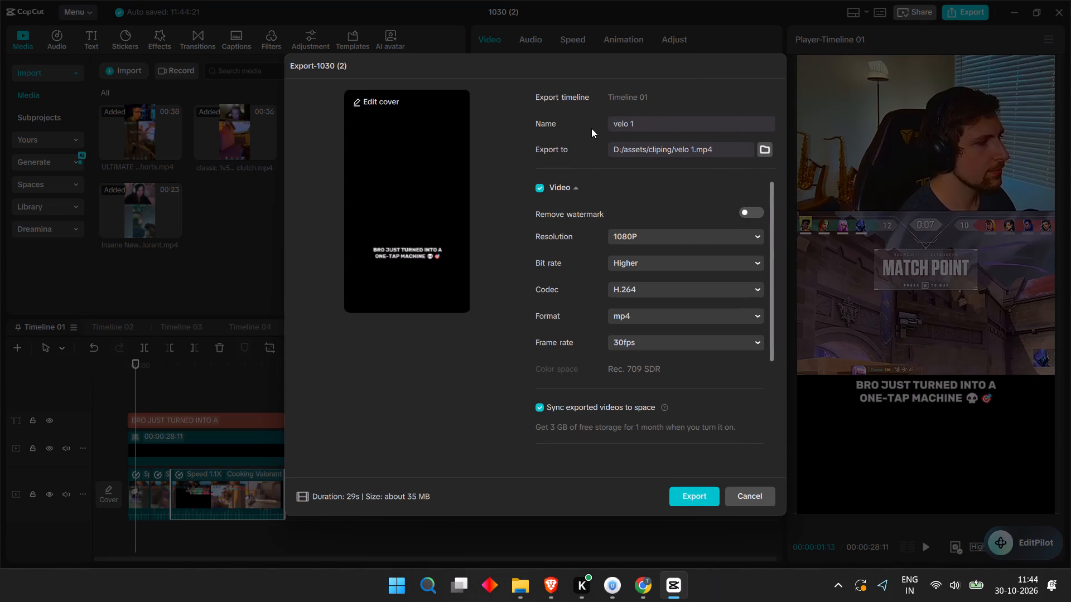
key("Return")
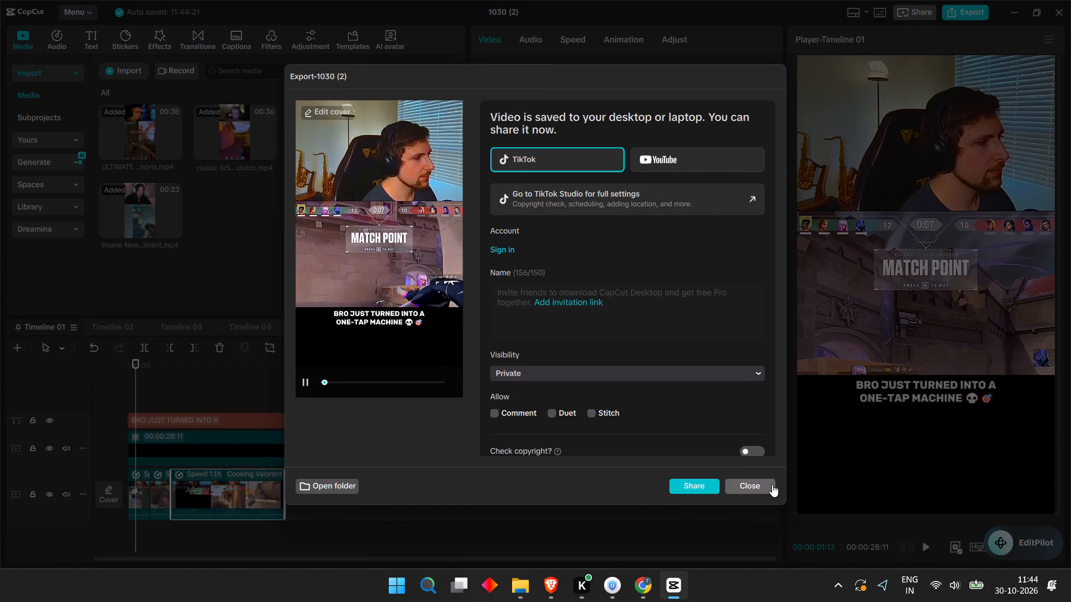
left_click(769, 486)
Export Timeline 02 as a video named "velo 2" and close the export dialog.
left_click(119, 329)
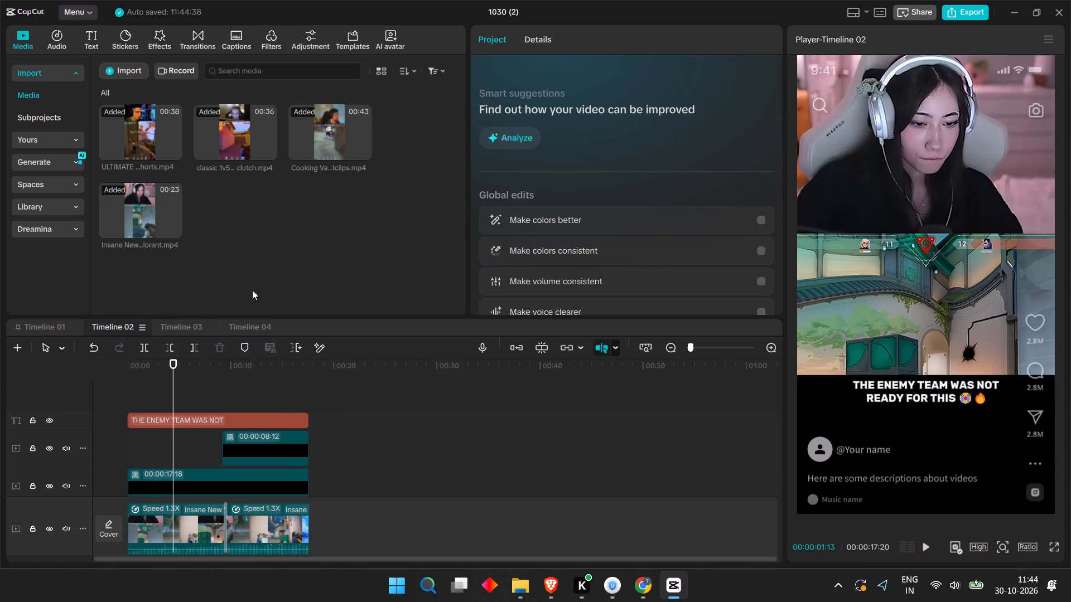
left_click(976, 13)
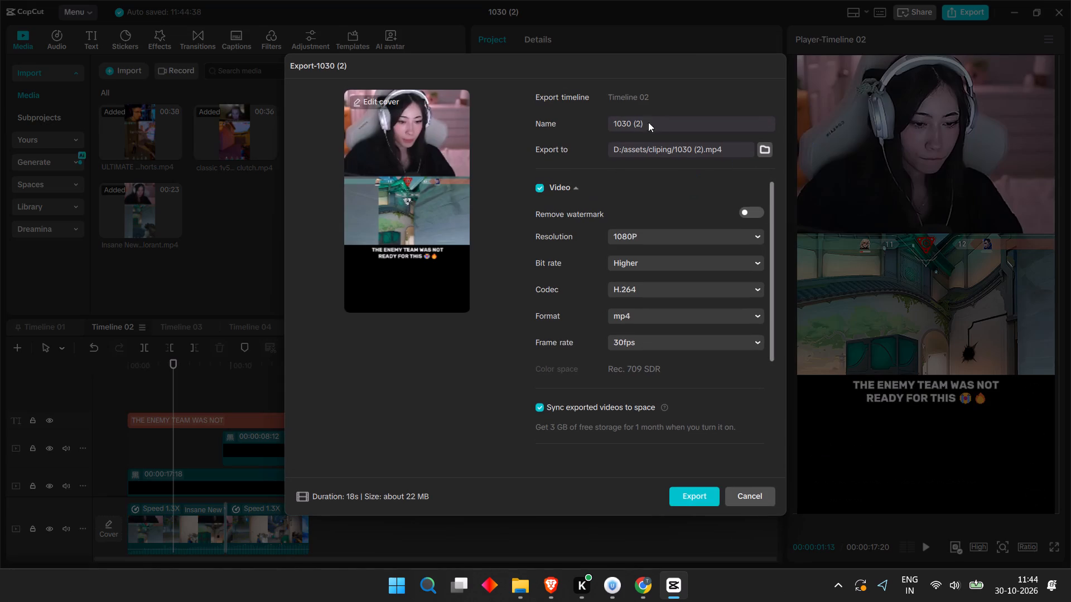
left_click_drag(659, 116, 624, 125)
left_click(639, 123)
left_click(650, 120)
left_click_drag(650, 120, 592, 136)
type("velo 2")
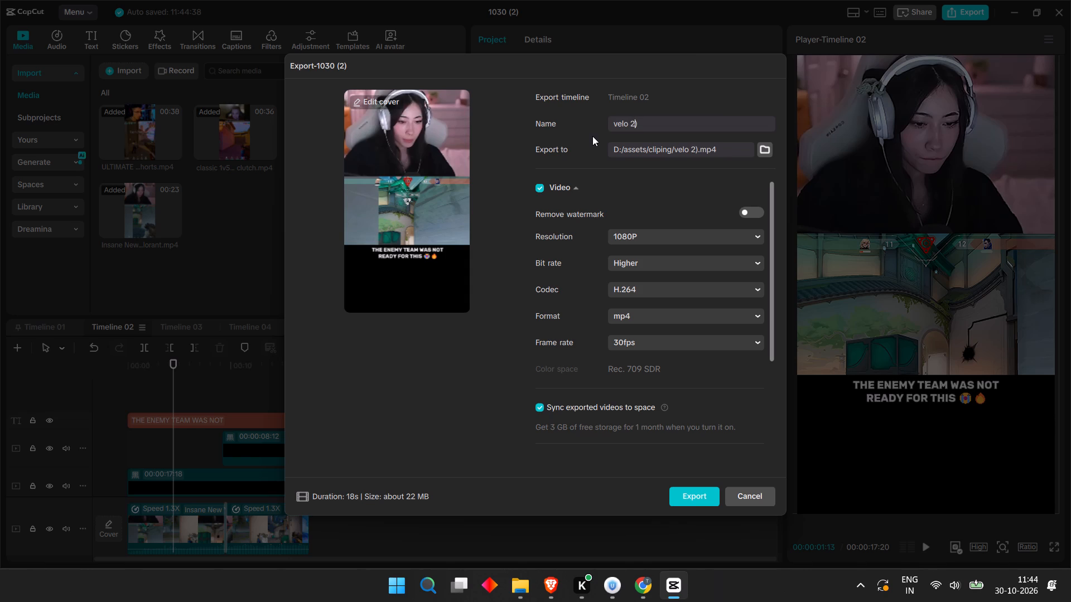
key("Right")
key("BackSpace")
key("Return")
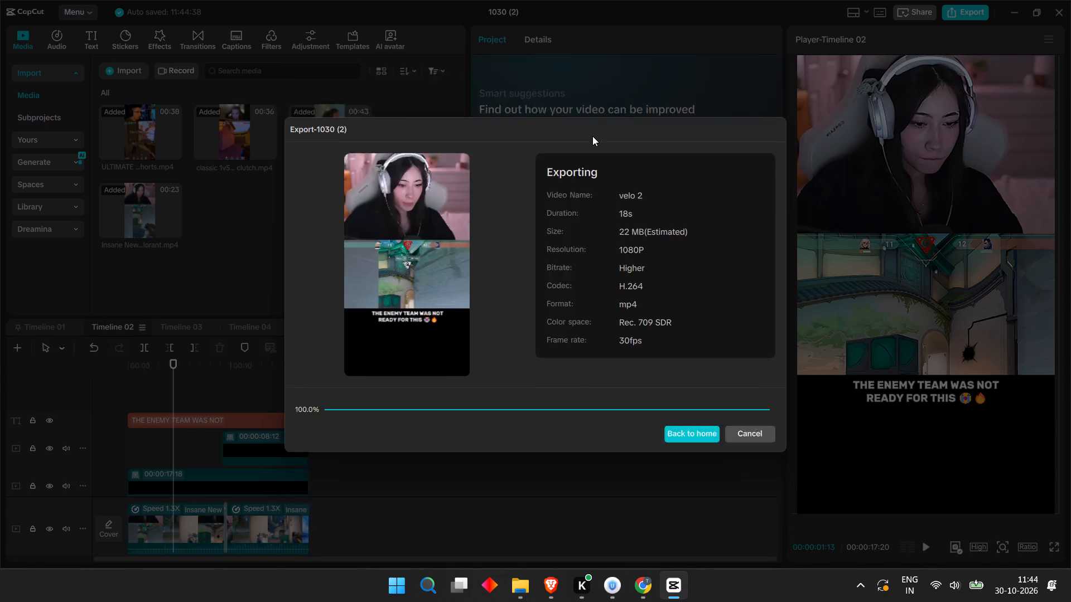
left_click(738, 487)
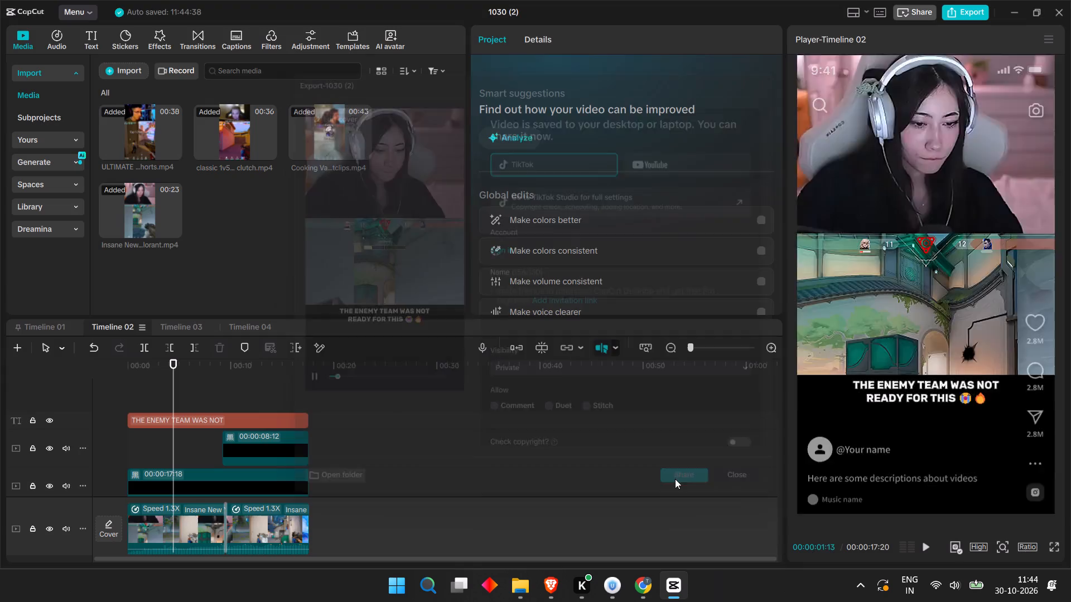
Export Timeline 03 as a video named "velo 3" and close the export dialog.
left_click(171, 324)
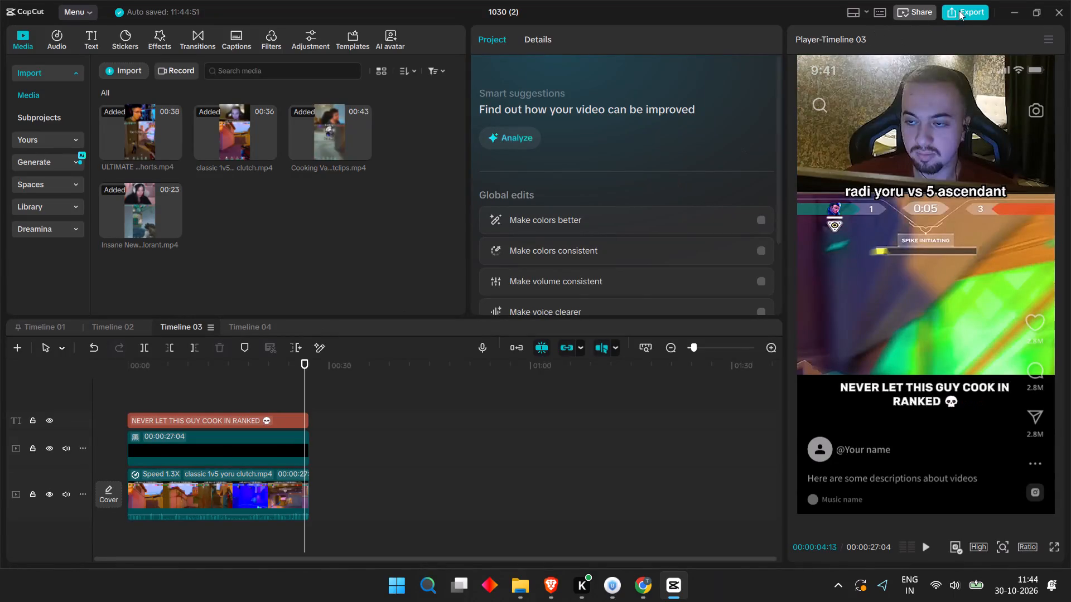
left_click(959, 11)
left_click_drag(661, 126, 577, 125)
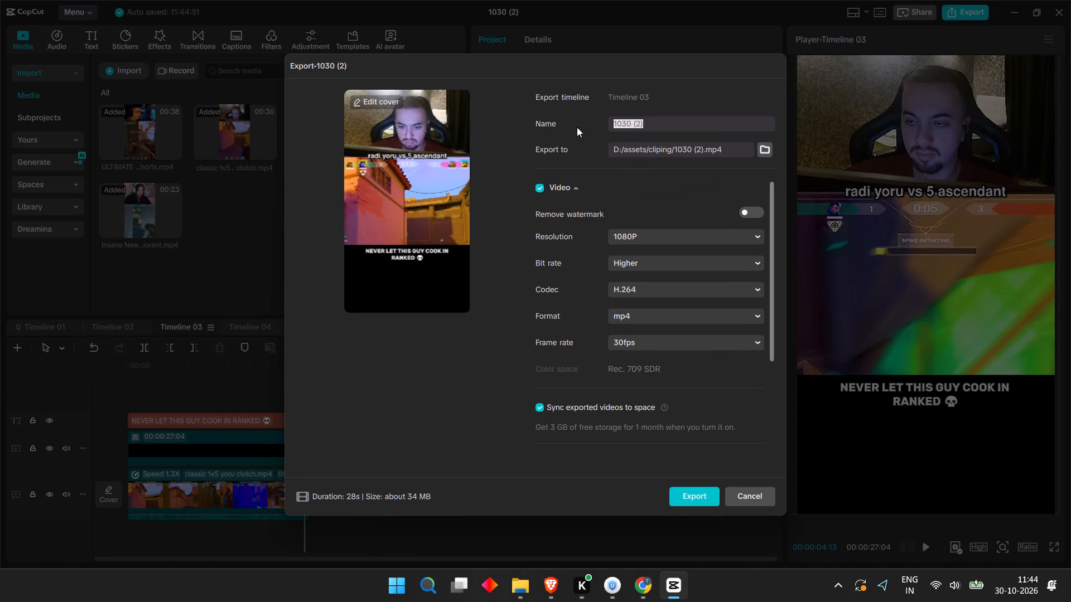
key("v")
type("elo 3")
key("Return")
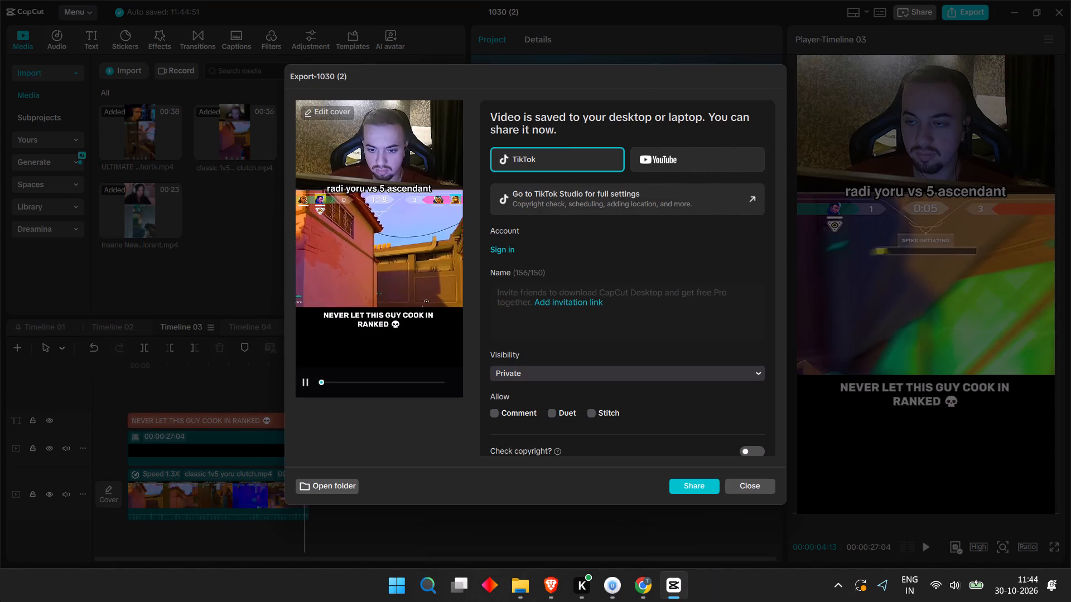
left_click(741, 484)
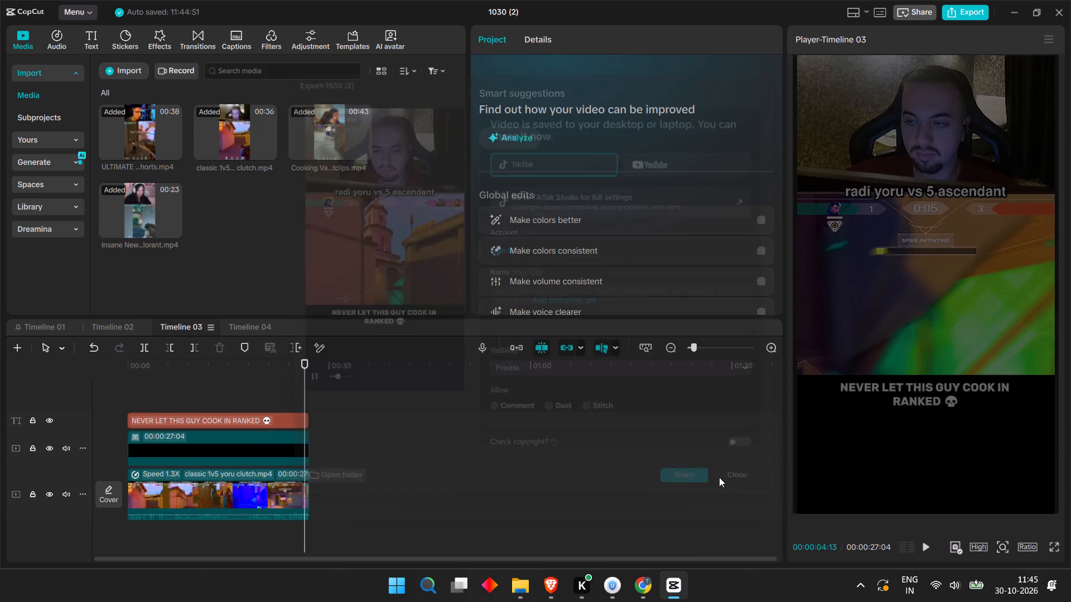
left_click(225, 323)
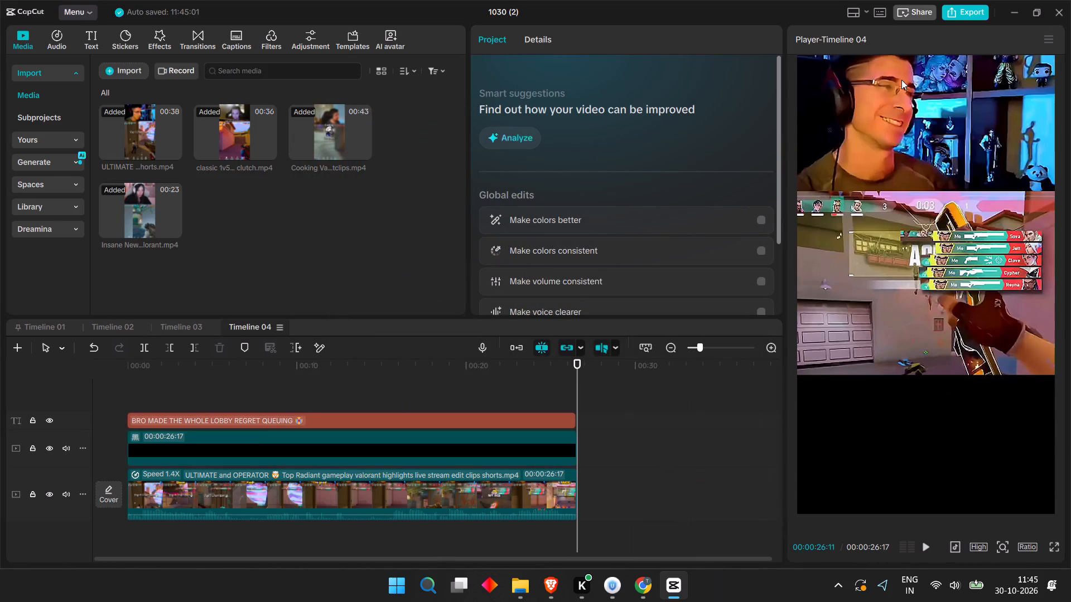
left_click(971, 0)
left_click(963, 7)
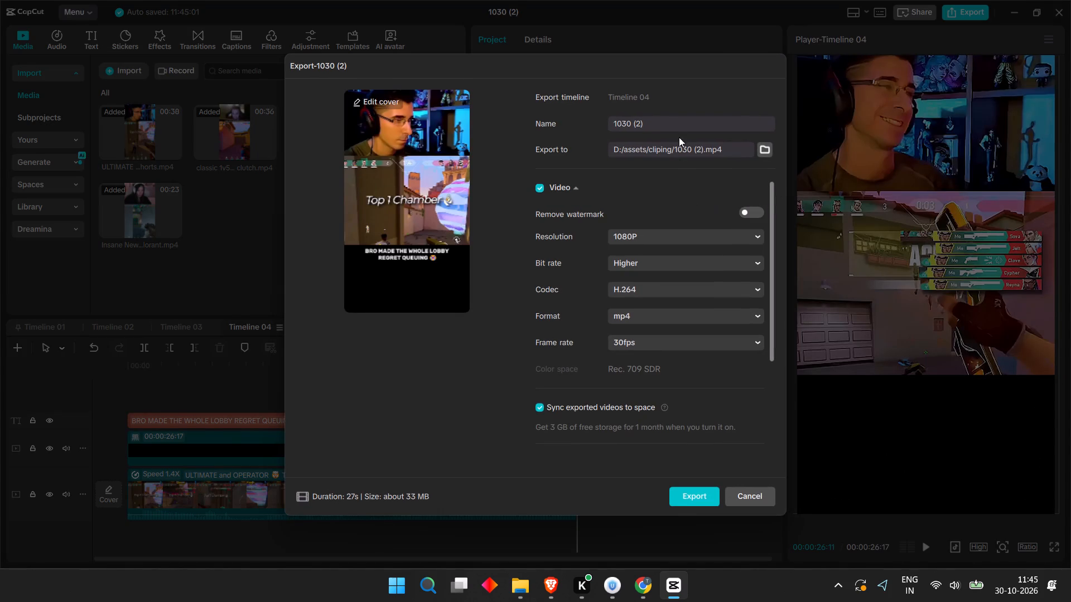
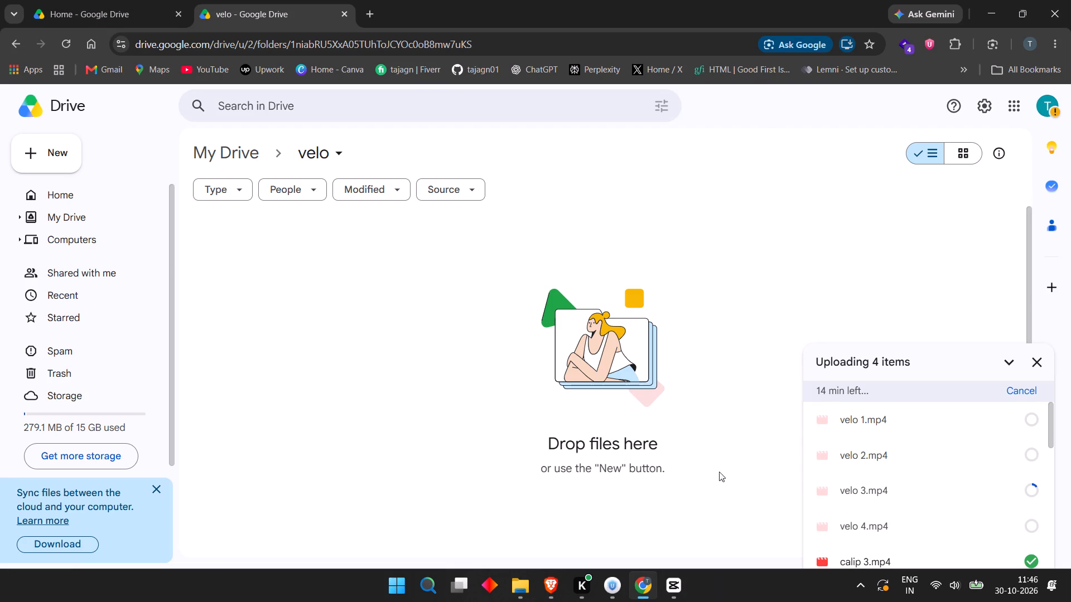
left_click(239, 163)
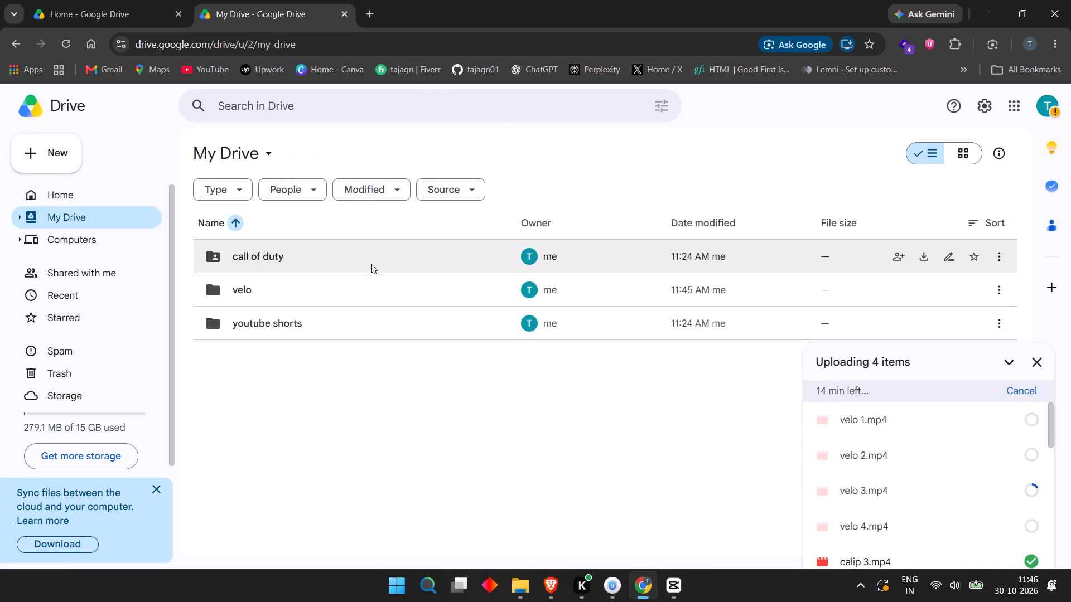
left_click(1060, 100)
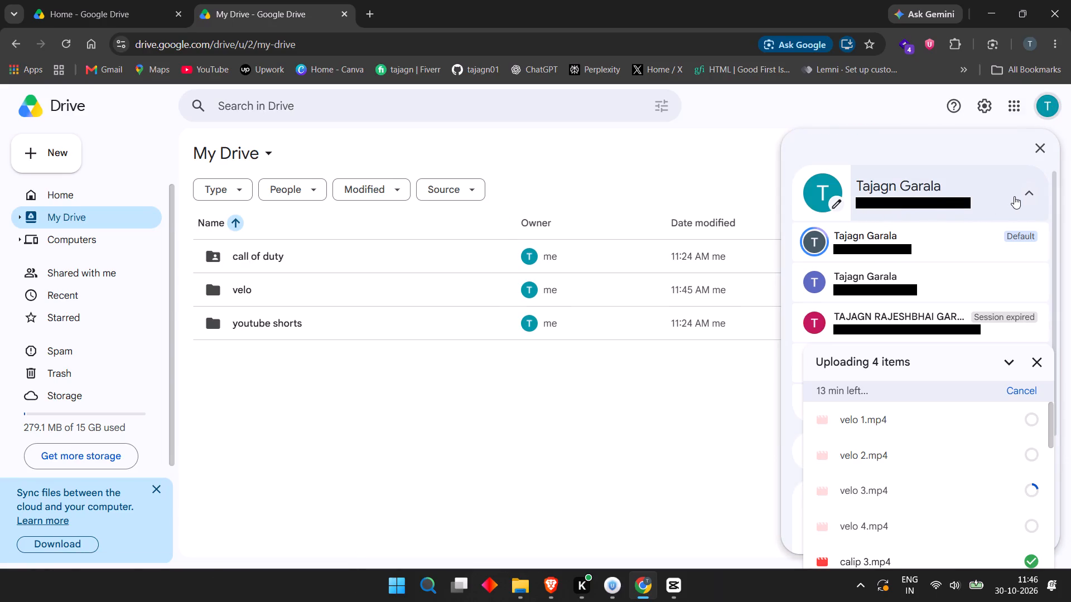
left_click(1039, 152)
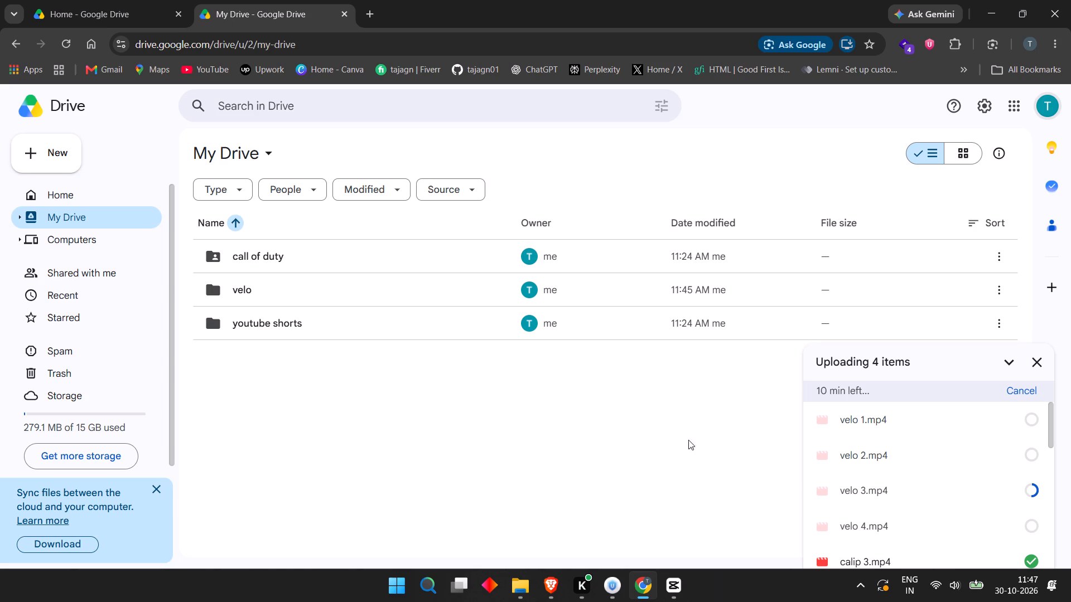
scroll(660, 441, "down", 3)
scroll(660, 441, "up", 3)
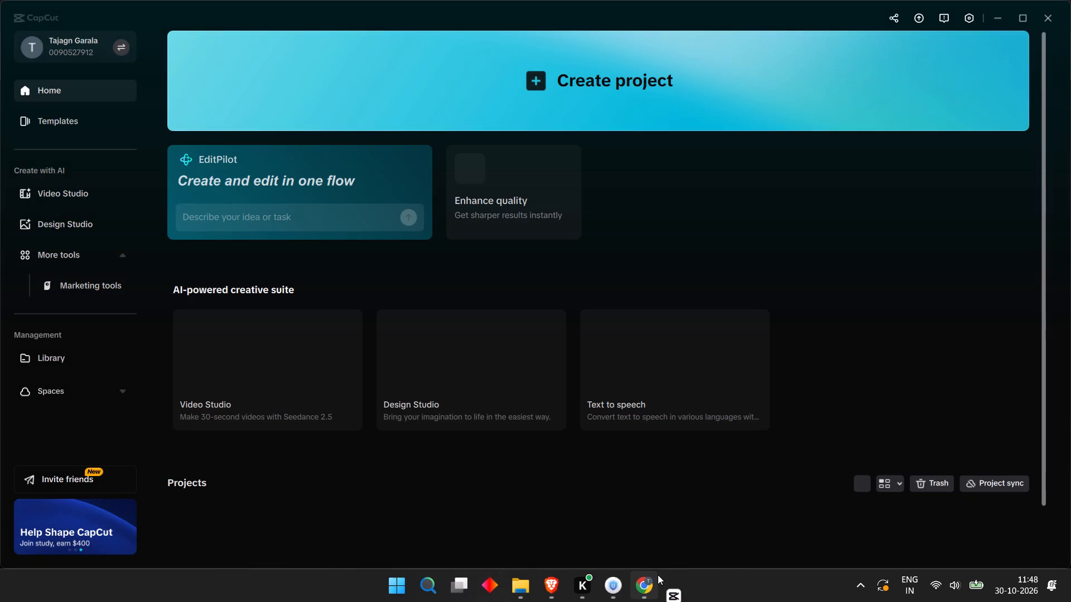
left_click(1048, 18)
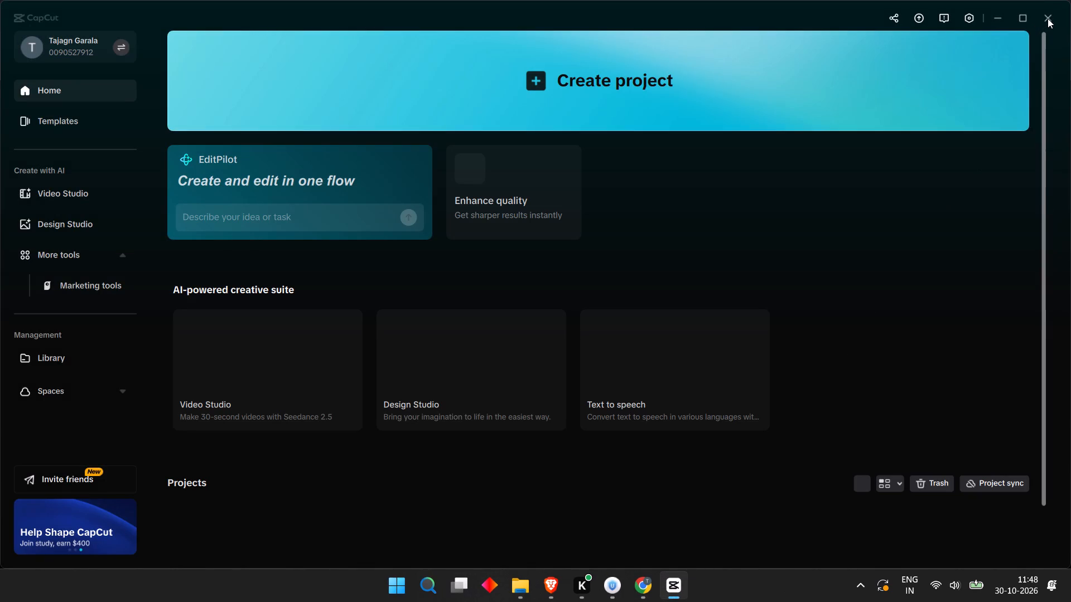
left_click(1048, 18)
left_click(709, 17)
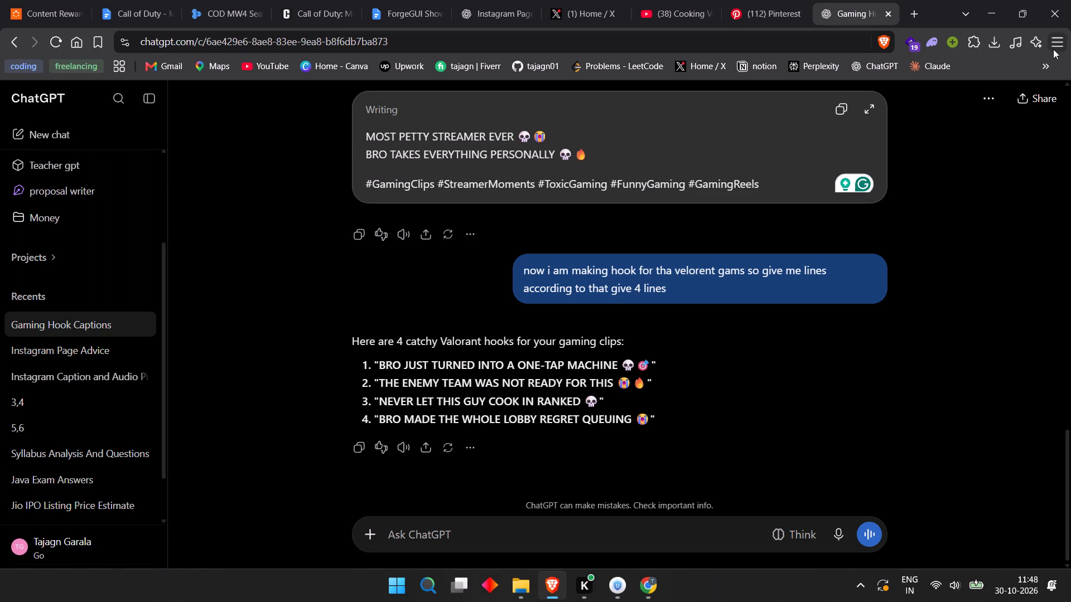
Return to Google Drive in Chrome to check the upload, and bring up the VPN app's window.
left_click(658, 585)
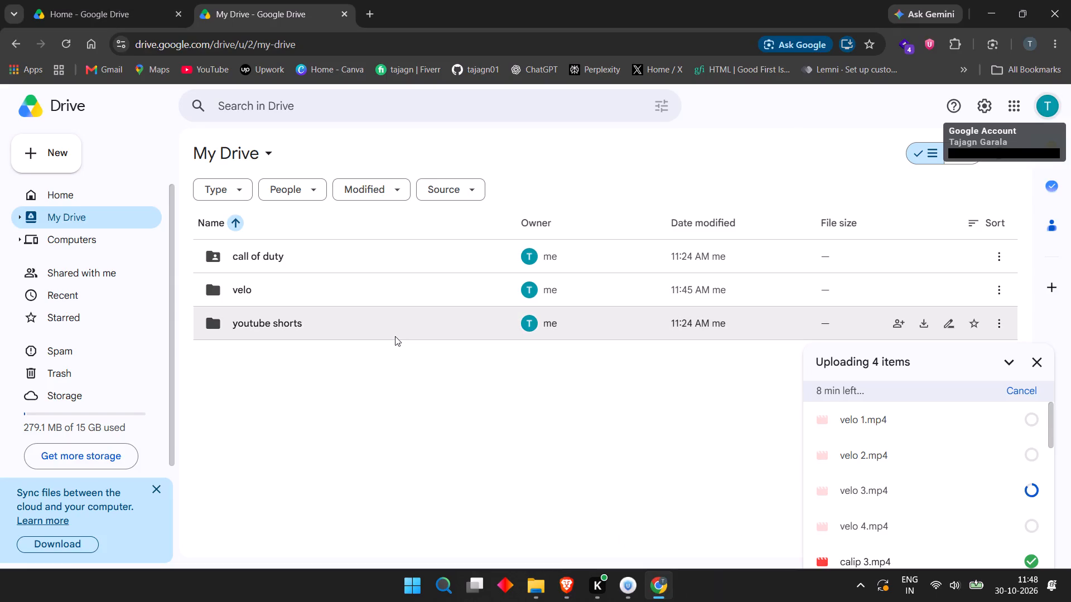
left_click(621, 569)
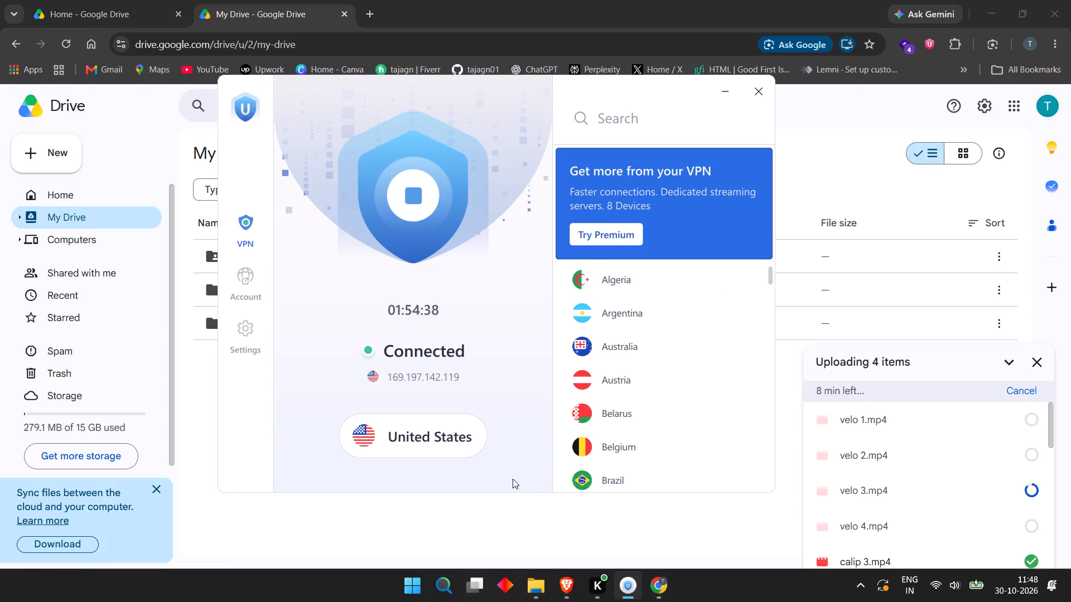